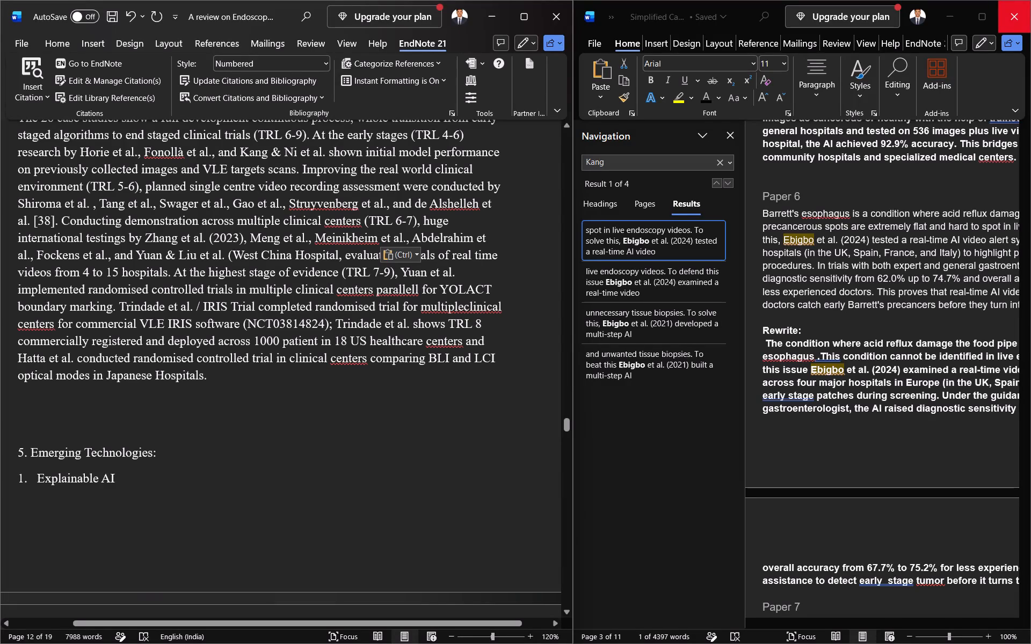
# Review the answers to Questions 2 to 5 in the review manuscript, checking their in-text author citations.
pyautogui.scroll(9, 263, 409)
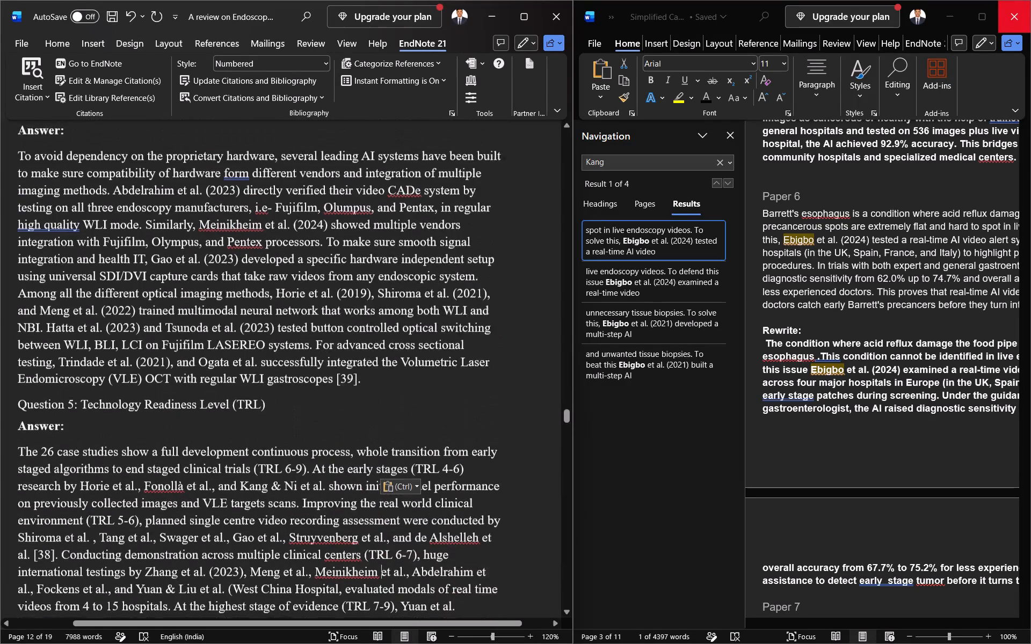
pyautogui.scroll(16, 264, 402)
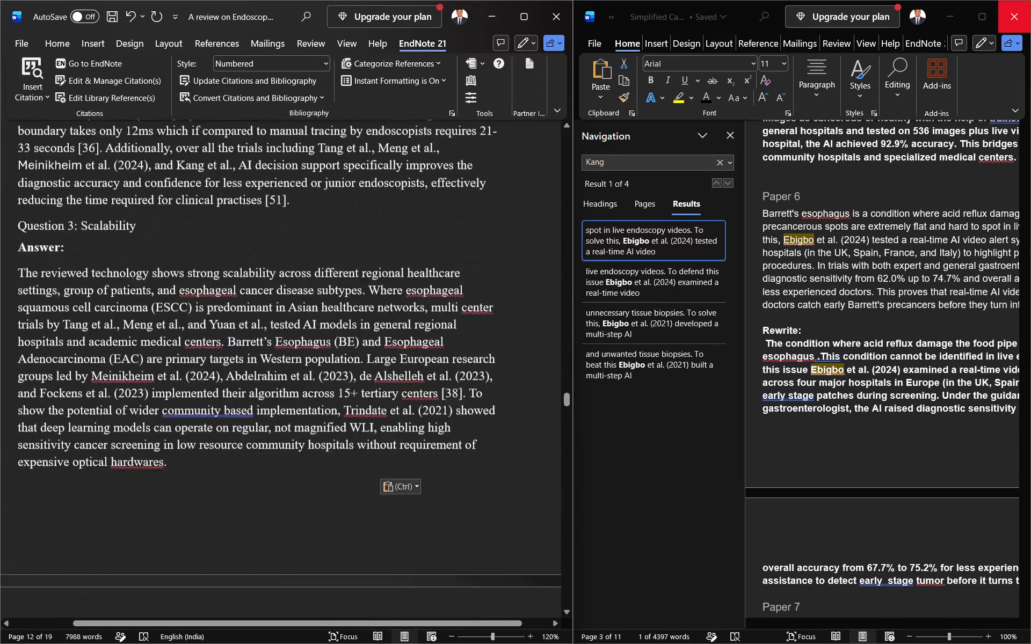
pyautogui.scroll(-3, 264, 400)
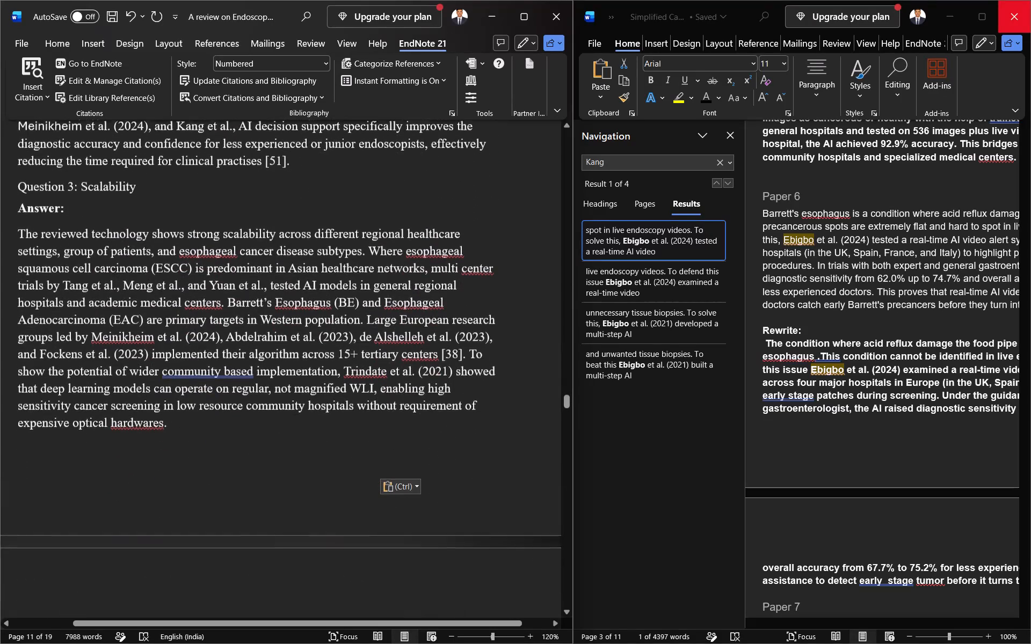
pyautogui.scroll(-5, 264, 400)
pyautogui.scroll(1, 265, 399)
pyautogui.scroll(-7, 266, 398)
pyautogui.scroll(1, 266, 398)
pyautogui.scroll(-3, 267, 396)
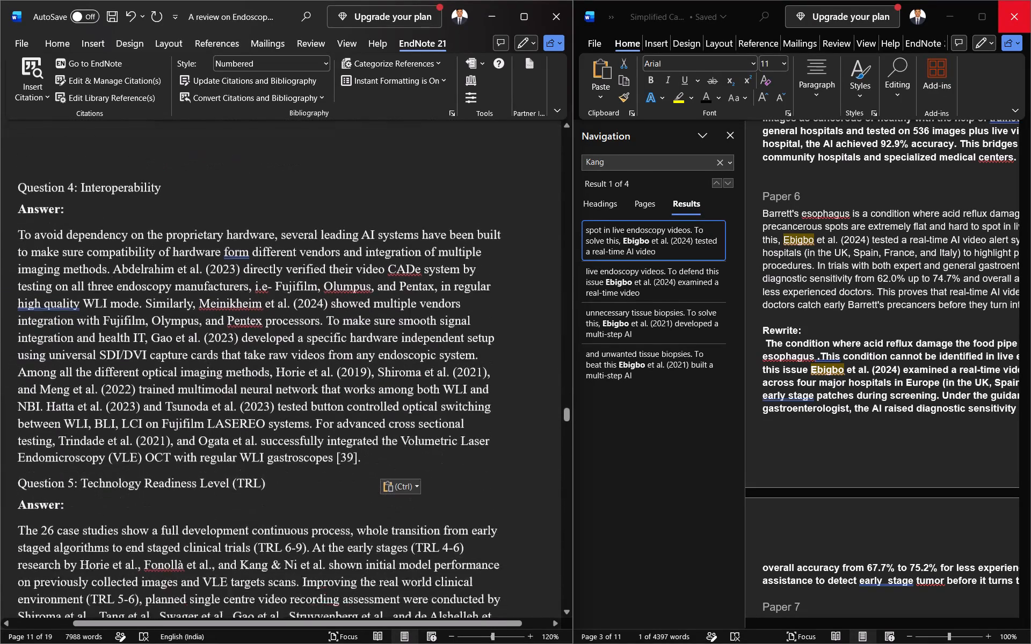
pyautogui.scroll(-2, 267, 396)
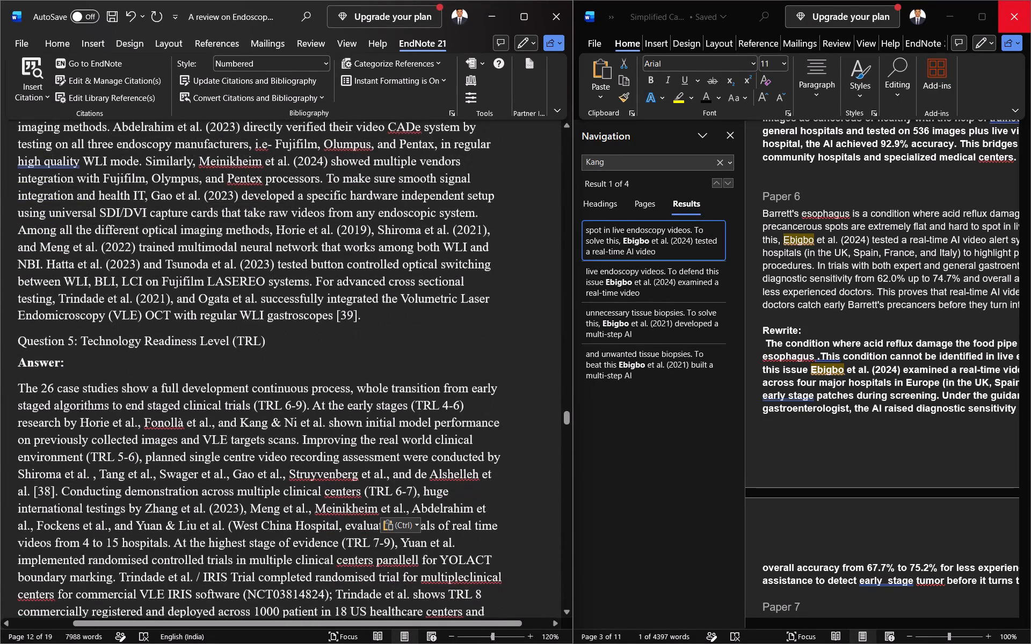
pyautogui.scroll(-2, 267, 396)
pyautogui.scroll(6, 267, 396)
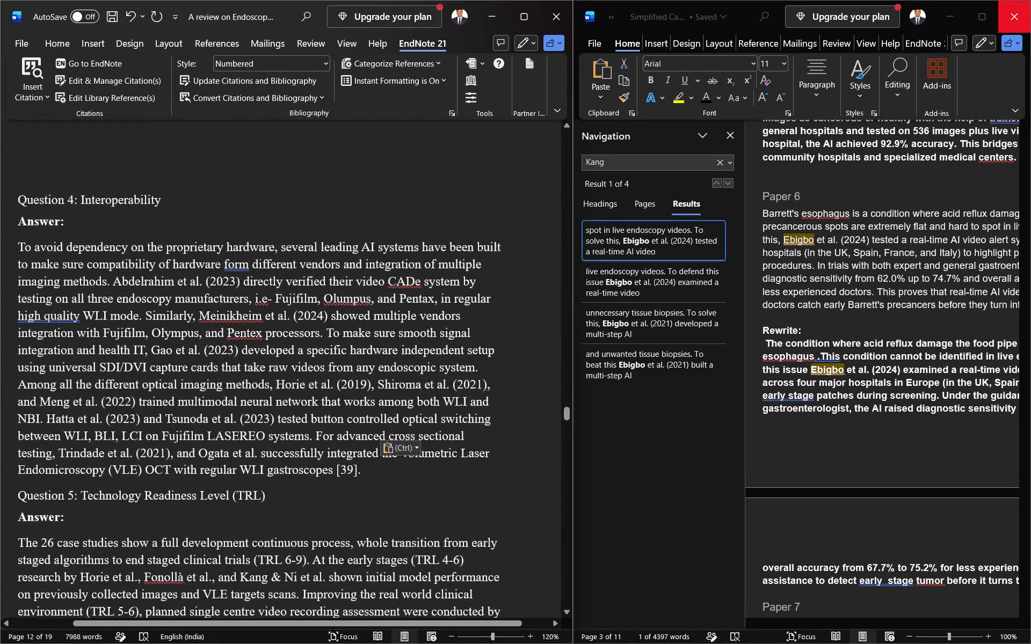
pyautogui.scroll(17, 267, 394)
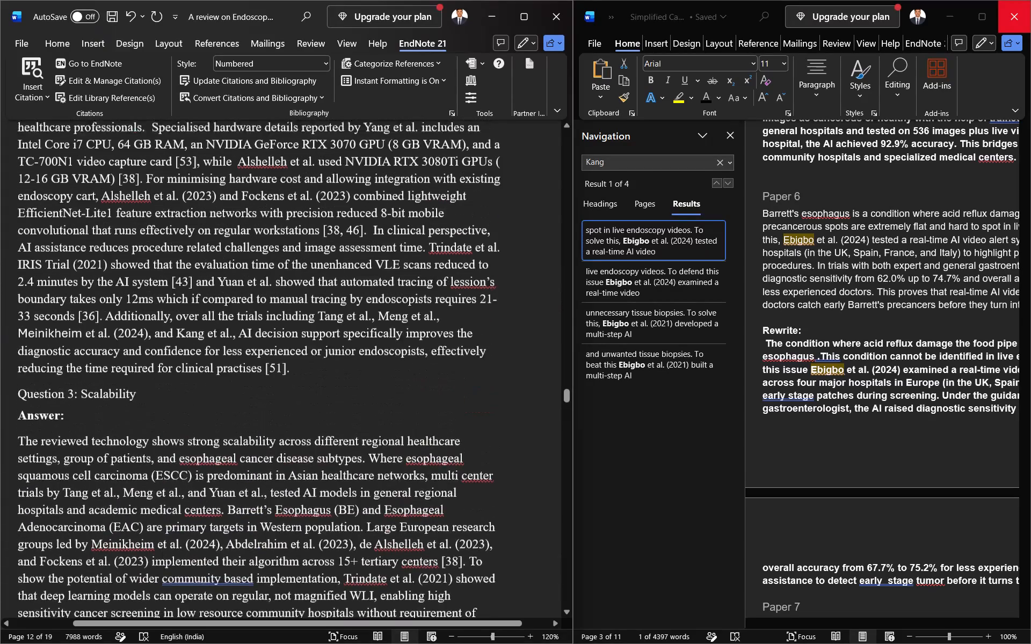
pyautogui.scroll(2, 267, 394)
pyautogui.scroll(-5, 267, 394)
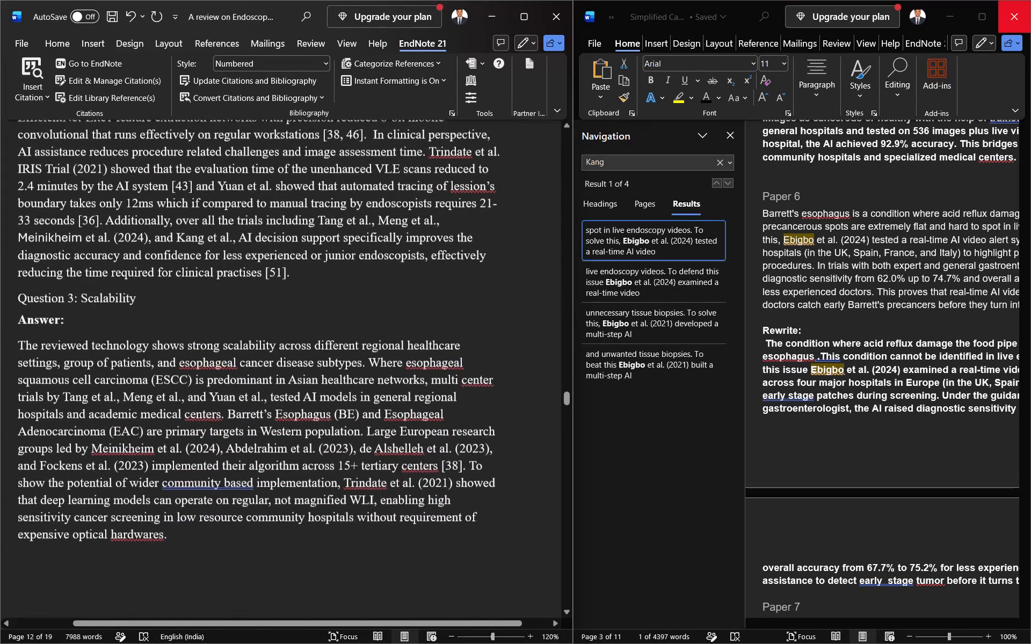
pyautogui.scroll(-1, 267, 395)
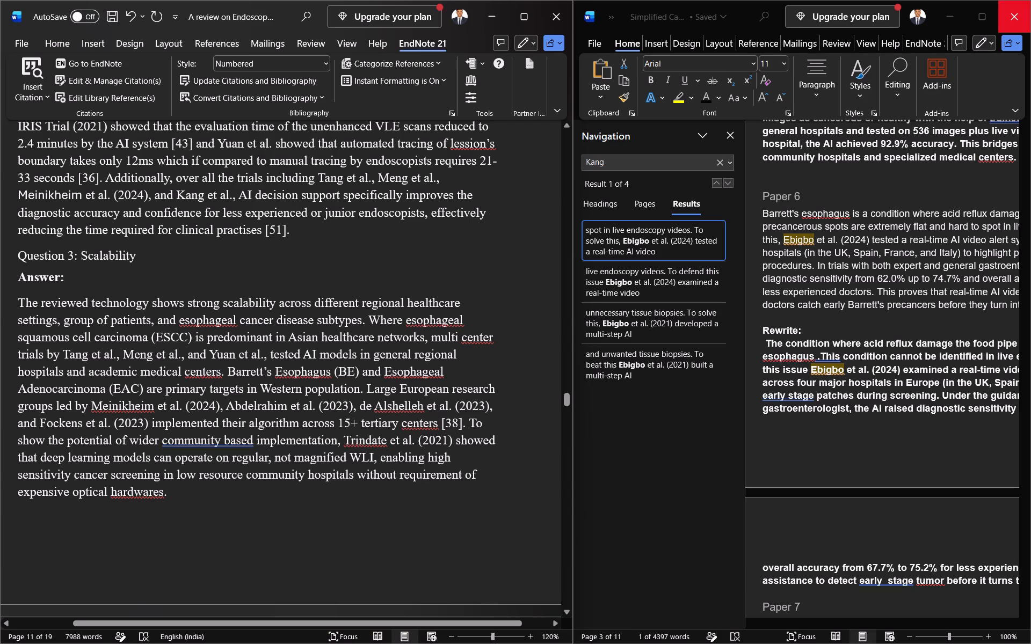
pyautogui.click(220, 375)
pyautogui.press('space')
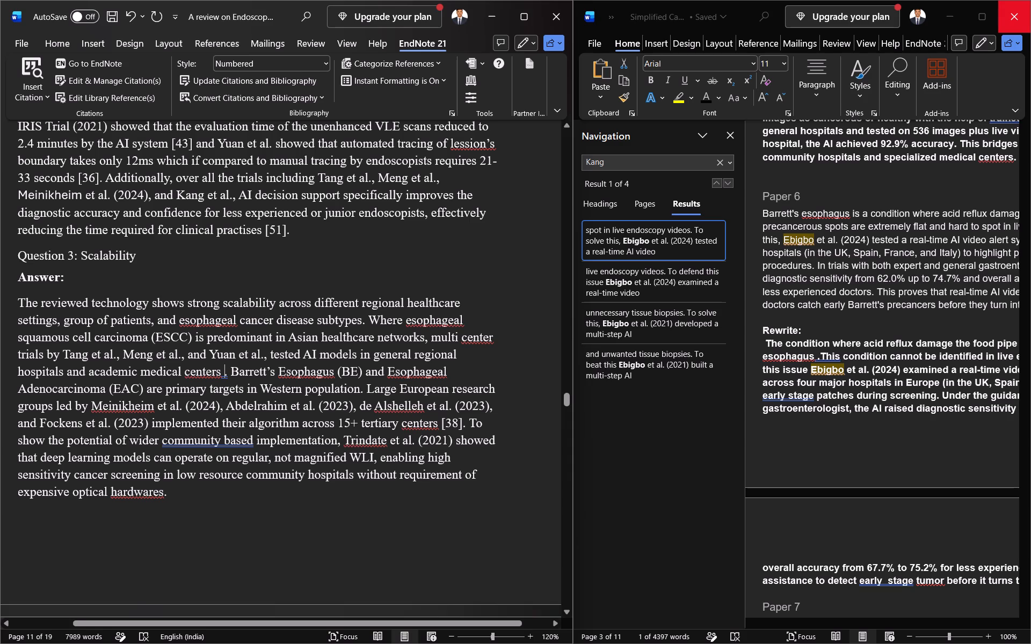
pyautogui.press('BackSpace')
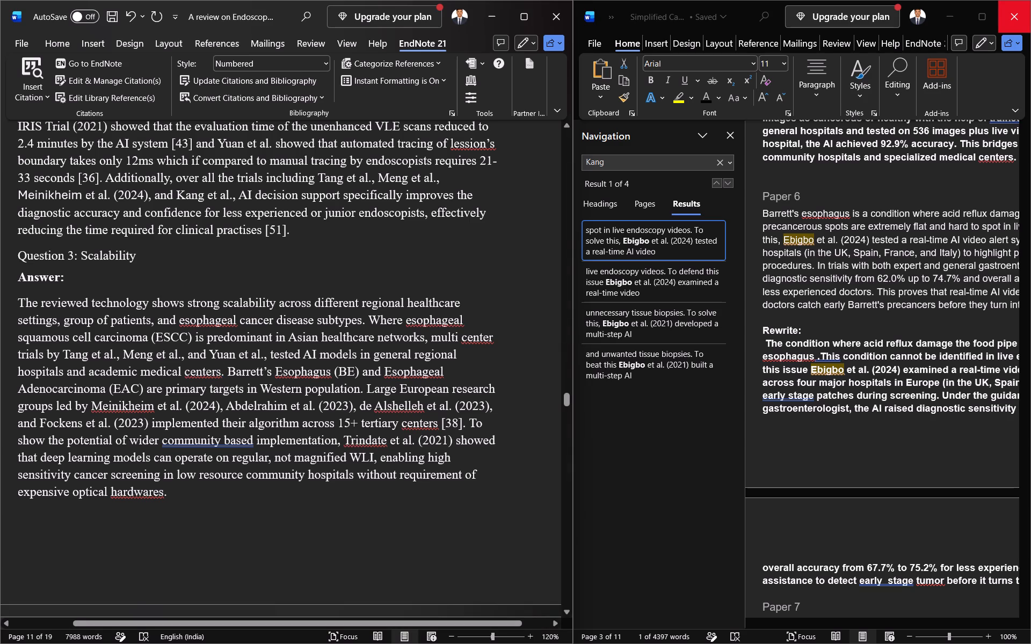
# Delete the bracketed year after "Fockens et al." in the Question 3: Scalability answer.
pyautogui.click(148, 421)
pyautogui.press('BackSpace')
pyautogui.press('BackSpace')
pyautogui.press('BackSpace')
pyautogui.press('BackSpace')
pyautogui.press('BackSpace')
pyautogui.press('BackSpace')
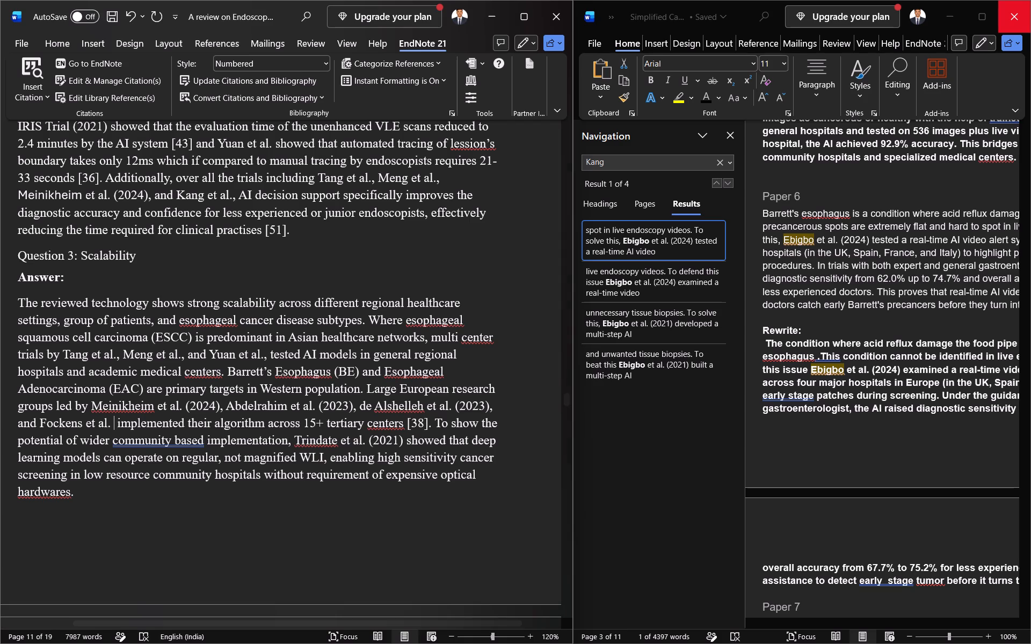
pyautogui.moveTo(225, 406); pyautogui.dragTo(189, 414)
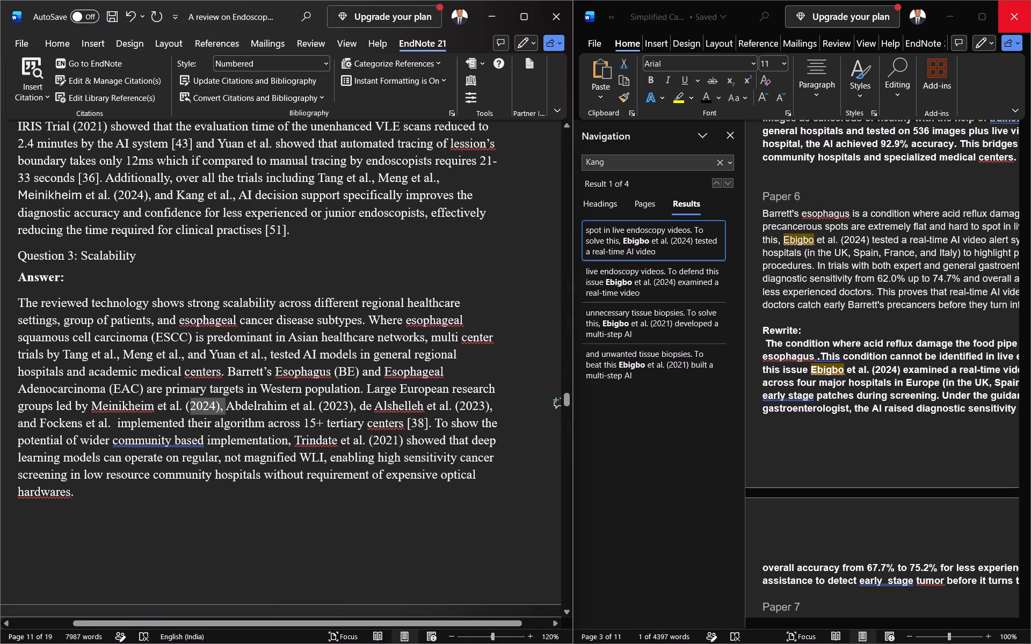
pyautogui.moveTo(189, 414); pyautogui.dragTo(120, 422)
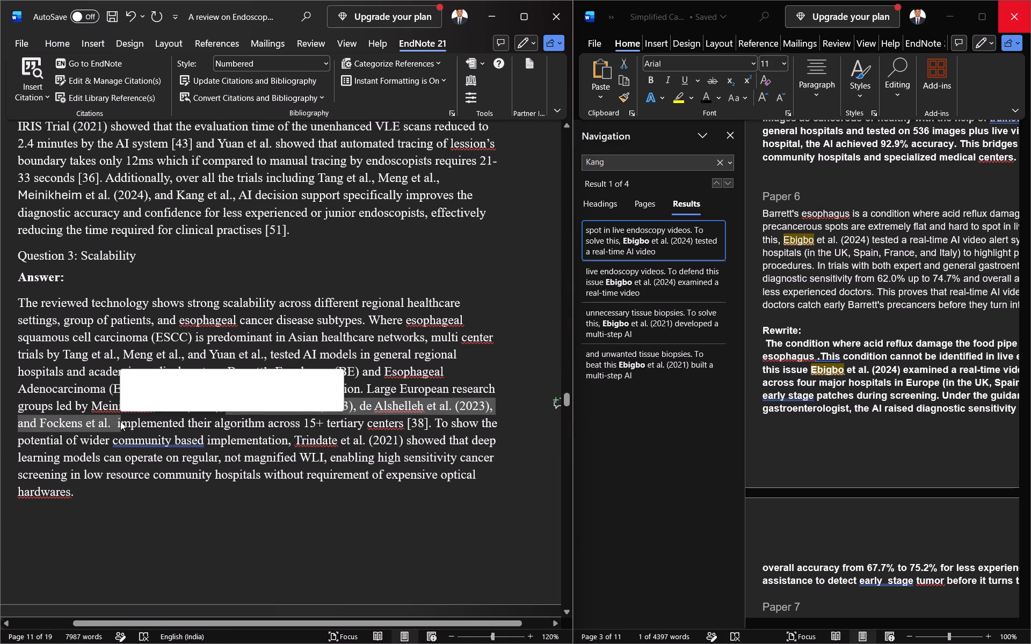
pyautogui.click(113, 426)
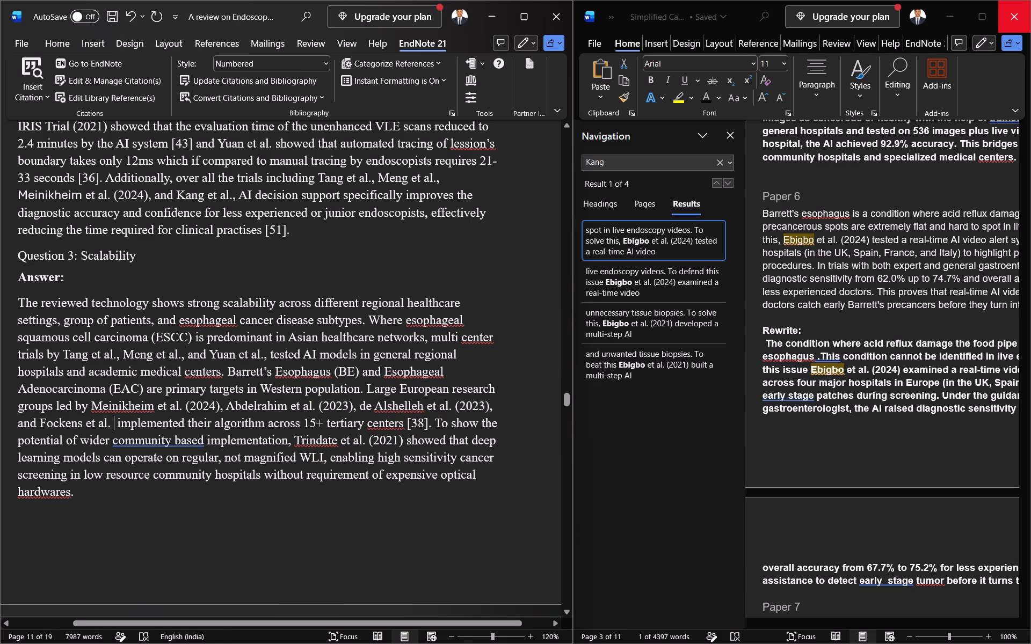
# Delete the bracketed year after "Meinikheim et al." in the Scalability answer, leaving a comma before "Abdelrahim".
pyautogui.click(220, 408)
pyautogui.press('BackSpace')
pyautogui.press('BackSpace')
pyautogui.press('BackSpace')
pyautogui.press('BackSpace')
pyautogui.press('BackSpace')
pyautogui.press('BackSpace')
pyautogui.press('BackSpace')
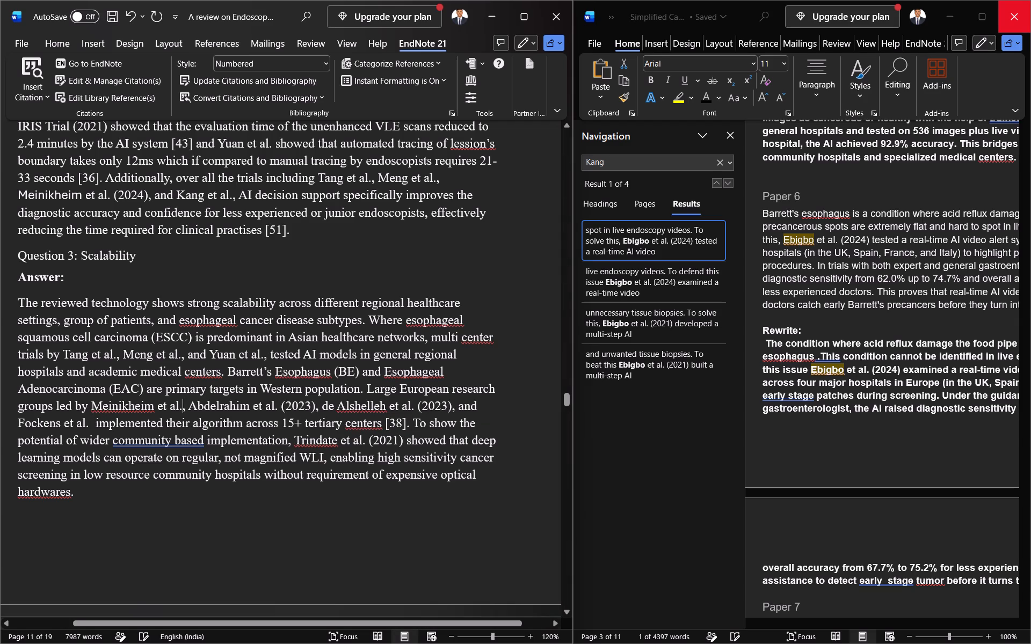
# Delete the bracketed year after "Abdelrahim et al." in the Scalability answer, keeping the comma.
pyautogui.click(316, 406)
pyautogui.press('BackSpace')
pyautogui.press('BackSpace')
pyautogui.press('BackSpace')
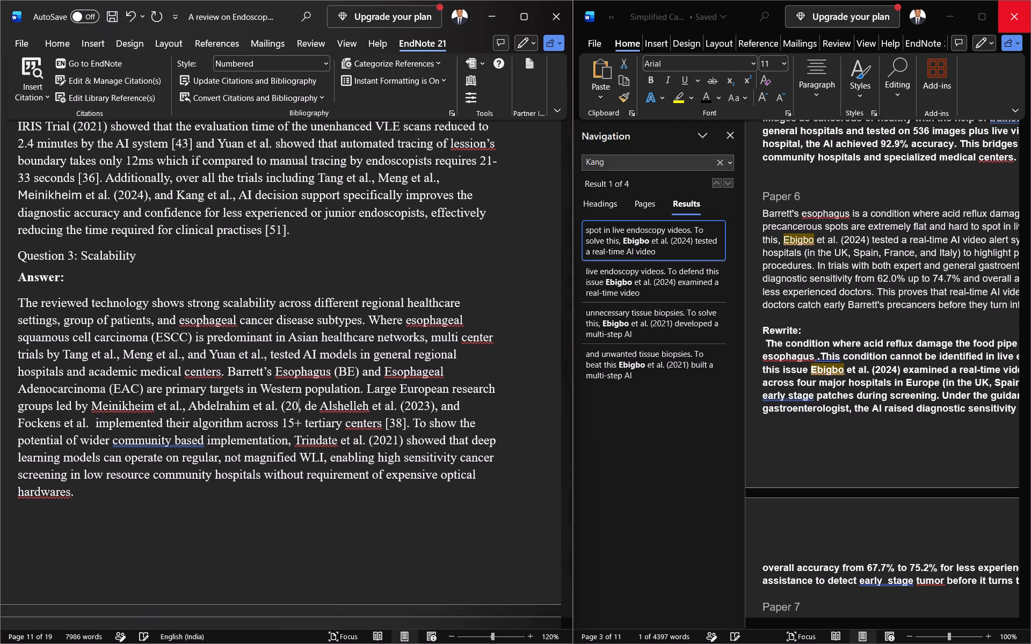
pyautogui.press('BackSpace')
pyautogui.press('BackSpace')
pyautogui.press('BackSpace')
pyautogui.press('BackSpace')
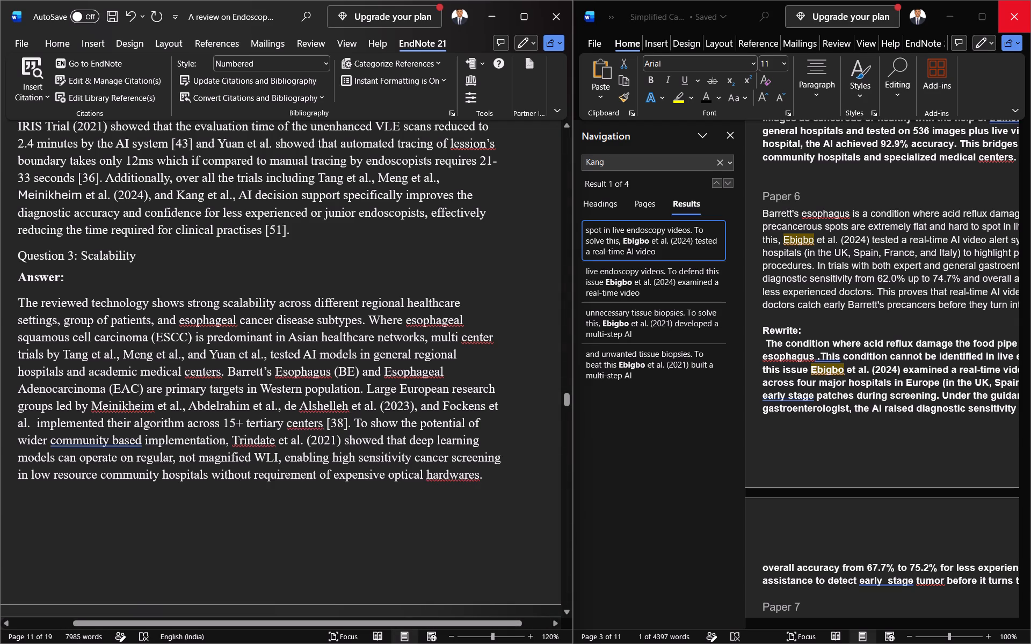
# Delete the bracketed year after "de Alshelleh et al." in the Scalability answer, keeping the comma.
pyautogui.click(413, 405)
pyautogui.press('BackSpace')
pyautogui.press('BackSpace')
pyautogui.press('BackSpace')
pyautogui.press('BackSpace')
pyautogui.press('BackSpace')
pyautogui.press('BackSpace')
pyautogui.press('BackSpace')
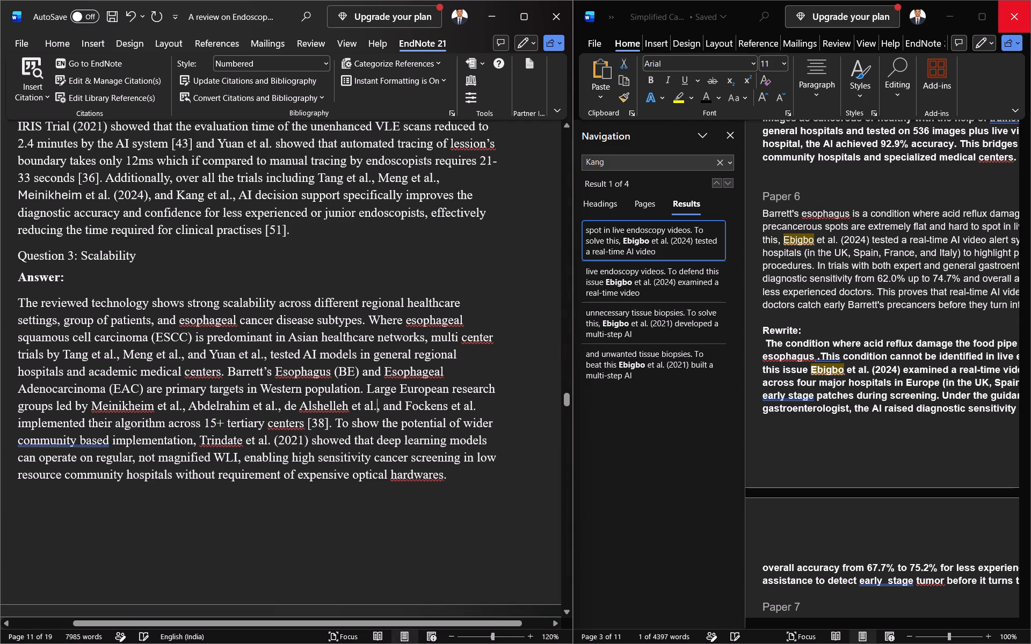
# Delete the bracketed year after "Trindate et al." in the Scalability answer.
pyautogui.click(308, 437)
pyautogui.press('BackSpace')
pyautogui.press('BackSpace')
pyautogui.press('BackSpace')
pyautogui.press('BackSpace')
pyautogui.press('BackSpace')
pyautogui.press('BackSpace')
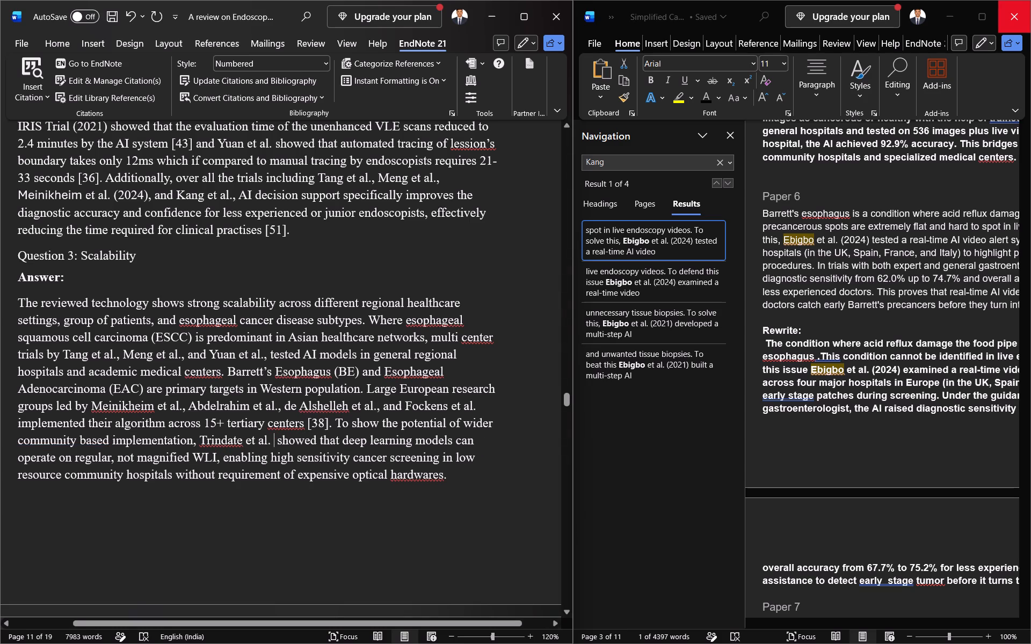
# Replace the misspelled last word of the Scalability answer with the spelling suggestion "hardware's".
pyautogui.scroll(-1, 359, 429)
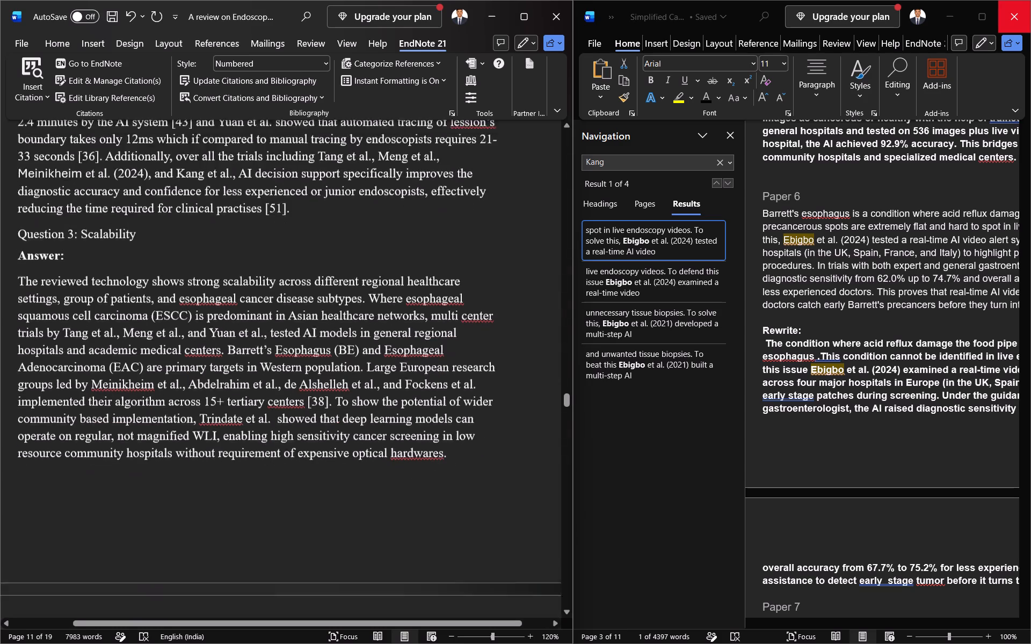
pyautogui.scroll(-6, 359, 429)
pyautogui.scroll(5, 359, 429)
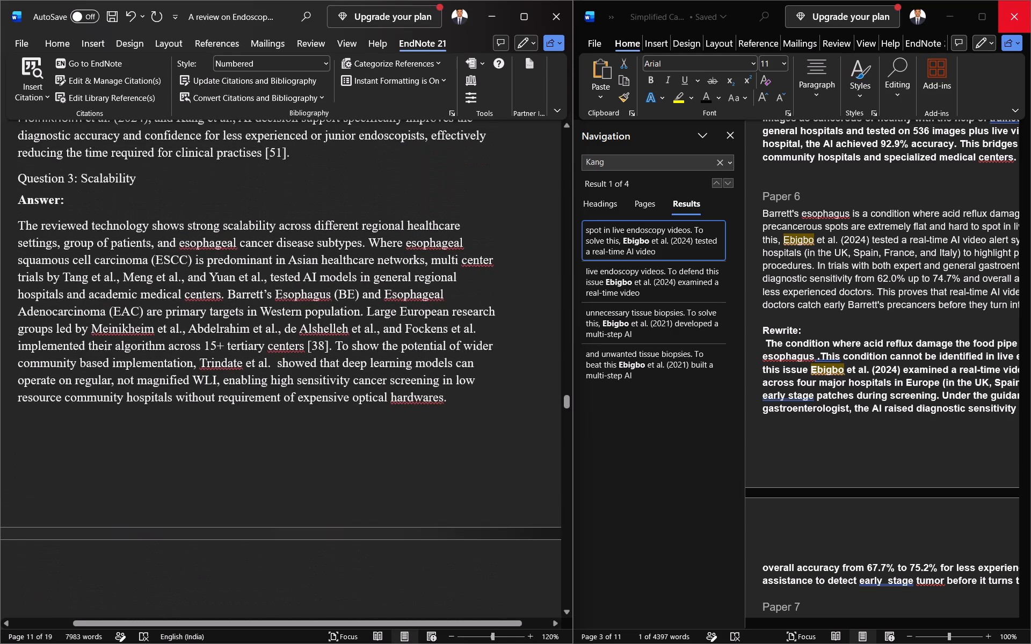
pyautogui.moveTo(448, 401); pyautogui.dragTo(396, 400)
pyautogui.rightClick(412, 396)
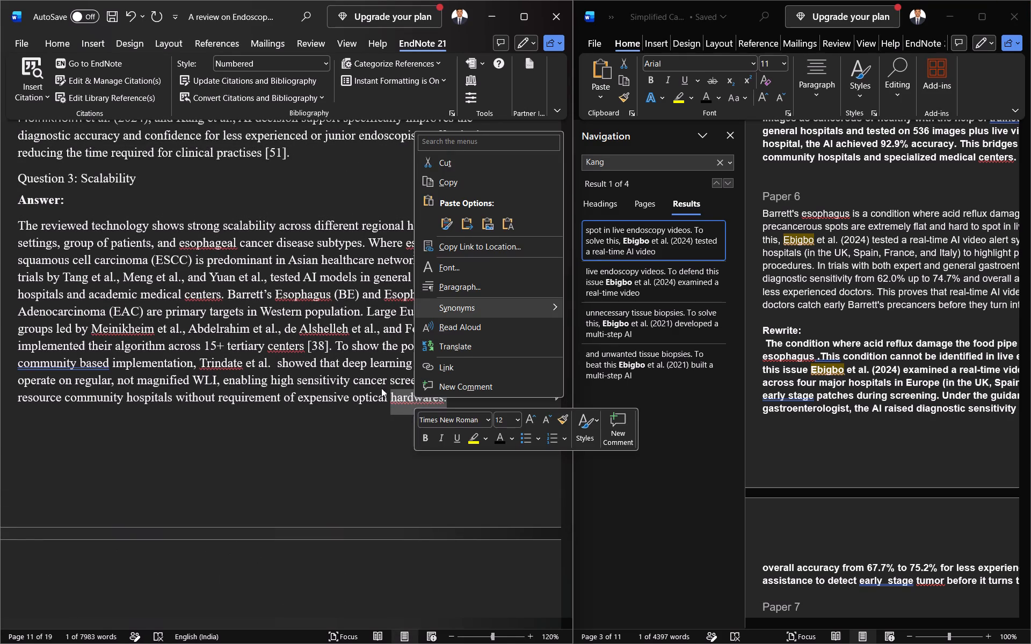
pyautogui.click(390, 399)
pyautogui.click(398, 394)
pyautogui.rightClick(406, 397)
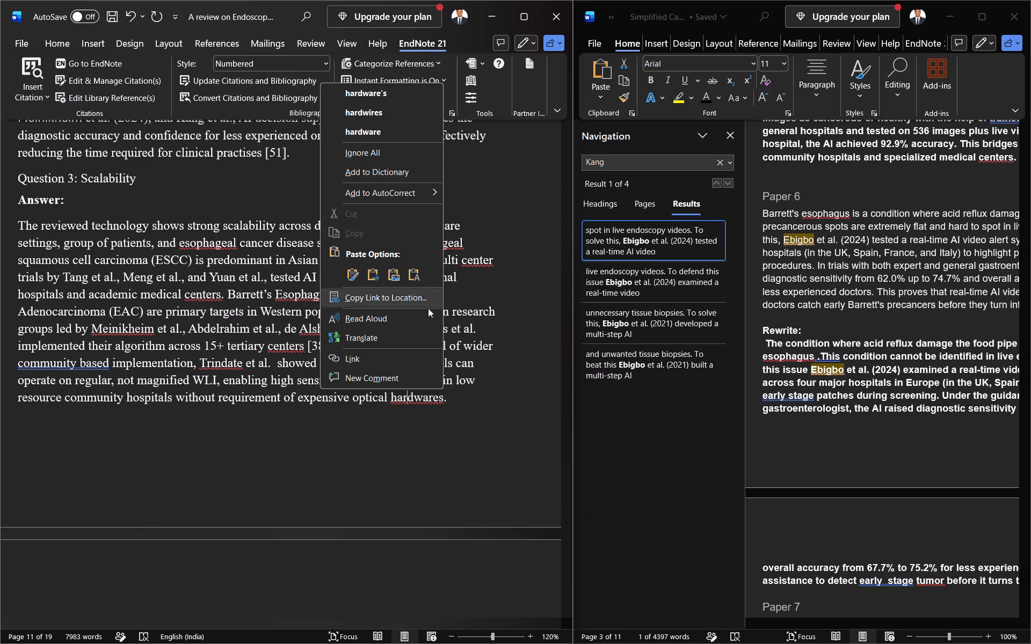
pyautogui.click(367, 91)
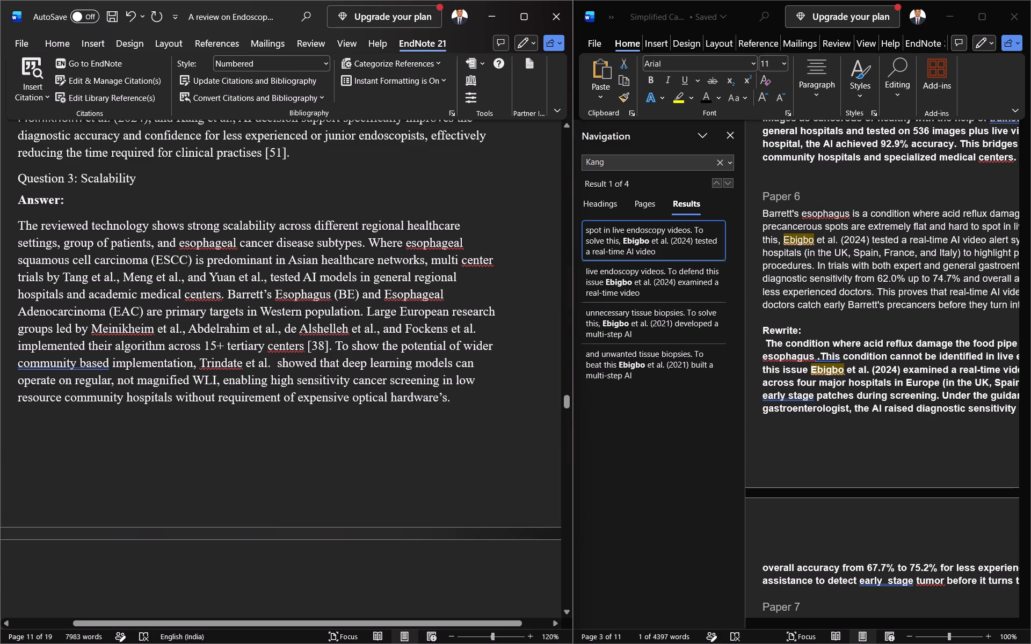
# Correct the author name "Trindate" to "Trindade" in the Scalability answer.
pyautogui.click(285, 345)
pyautogui.click(238, 363)
pyautogui.press('BackSpace')
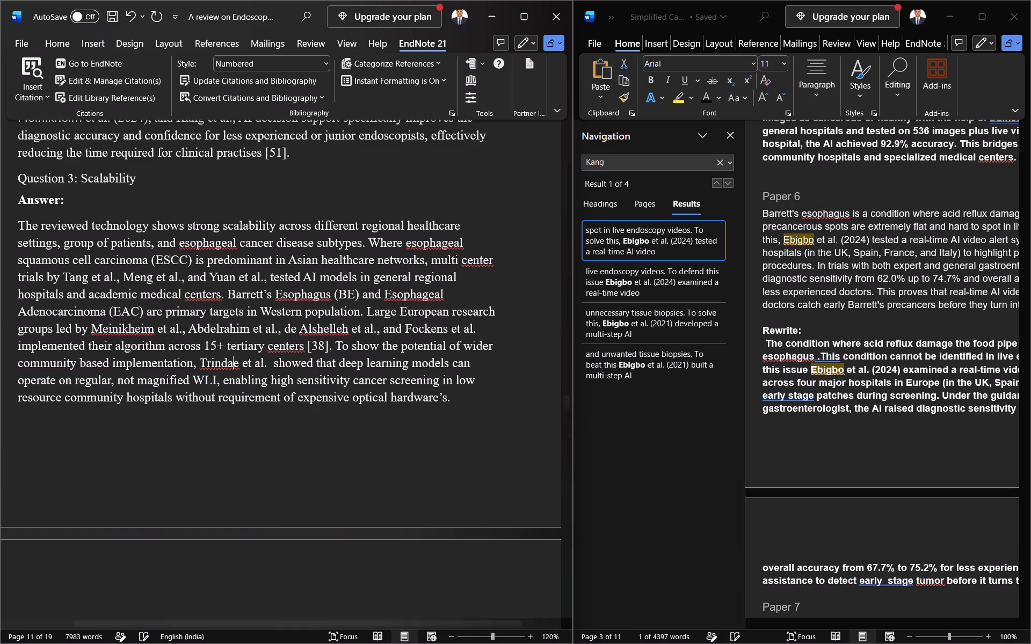
pyautogui.press('d')
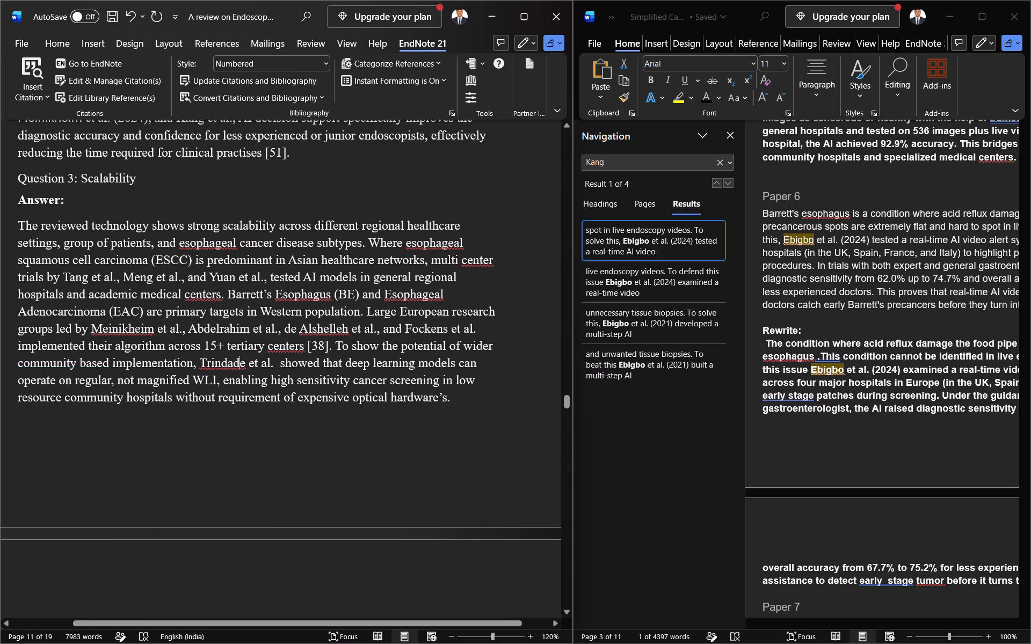
# Find Trindade in the EndNote library and insert the first listed 2019 Trindade volumetric laser endomicroscopy reference after the name in the Scalability answer.
pyautogui.moveTo(247, 365); pyautogui.dragTo(197, 360)
pyautogui.moveTo(197, 360); pyautogui.dragTo(200, 359)
pyautogui.hotkey('ctrl', 'c')
pyautogui.hotkey('ctrl', 'c')
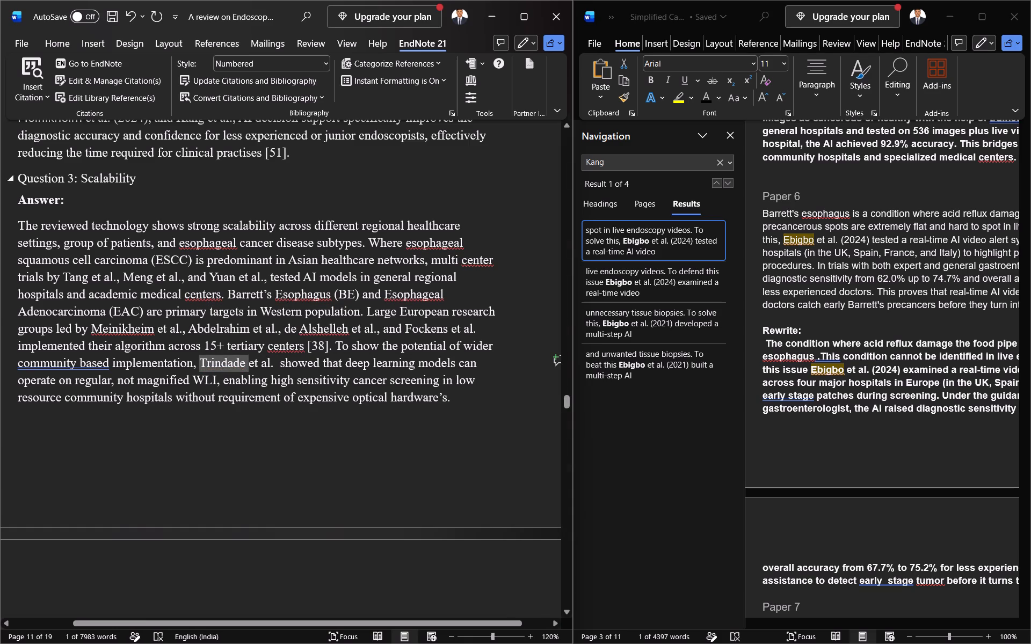
pyautogui.click(26, 66)
pyautogui.click(330, 170)
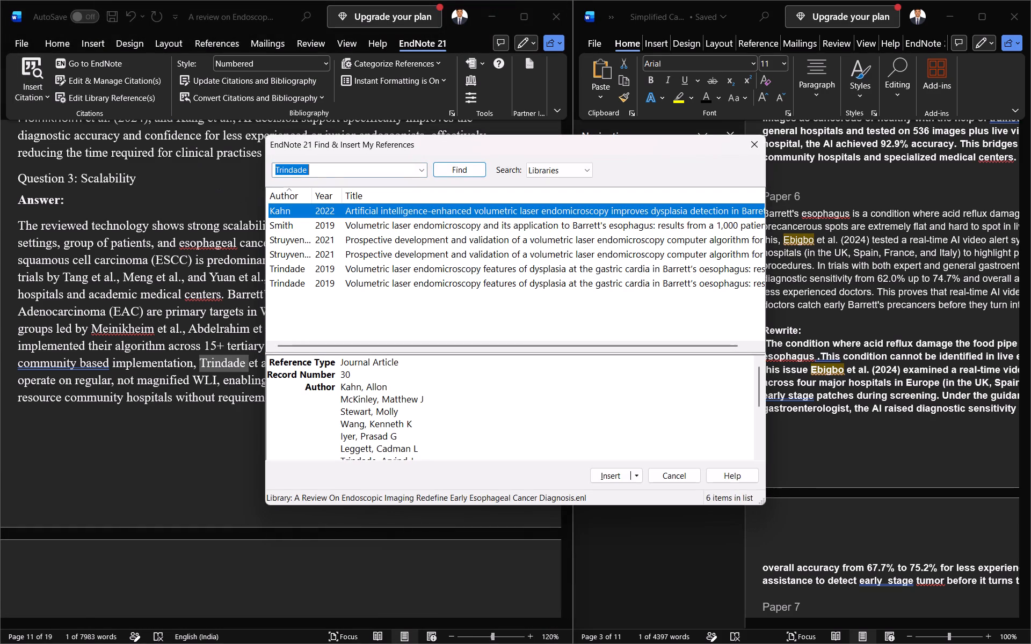
pyautogui.click(323, 268)
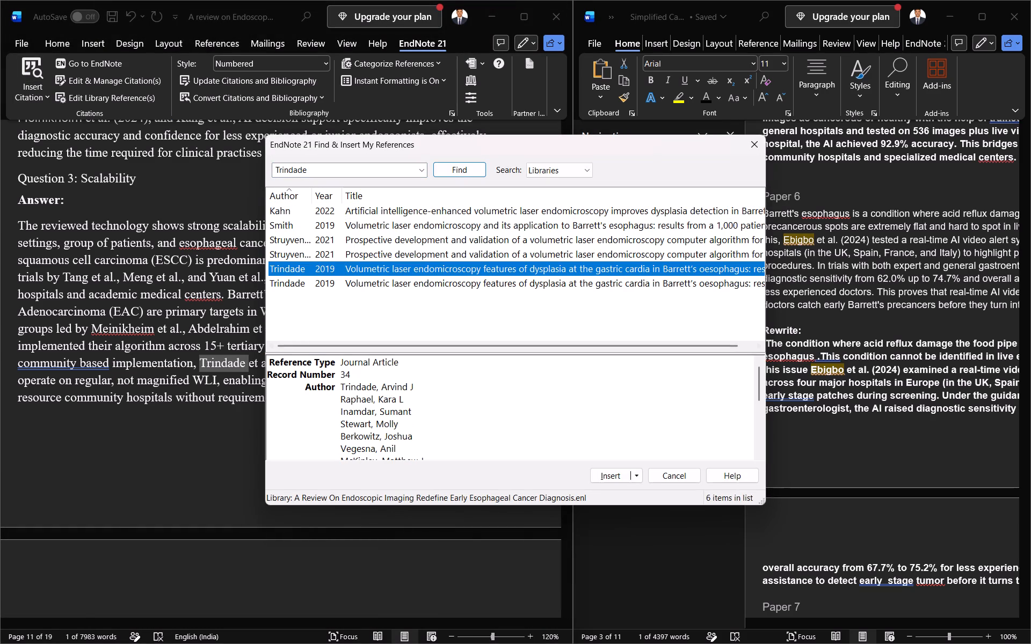
pyautogui.click(607, 475)
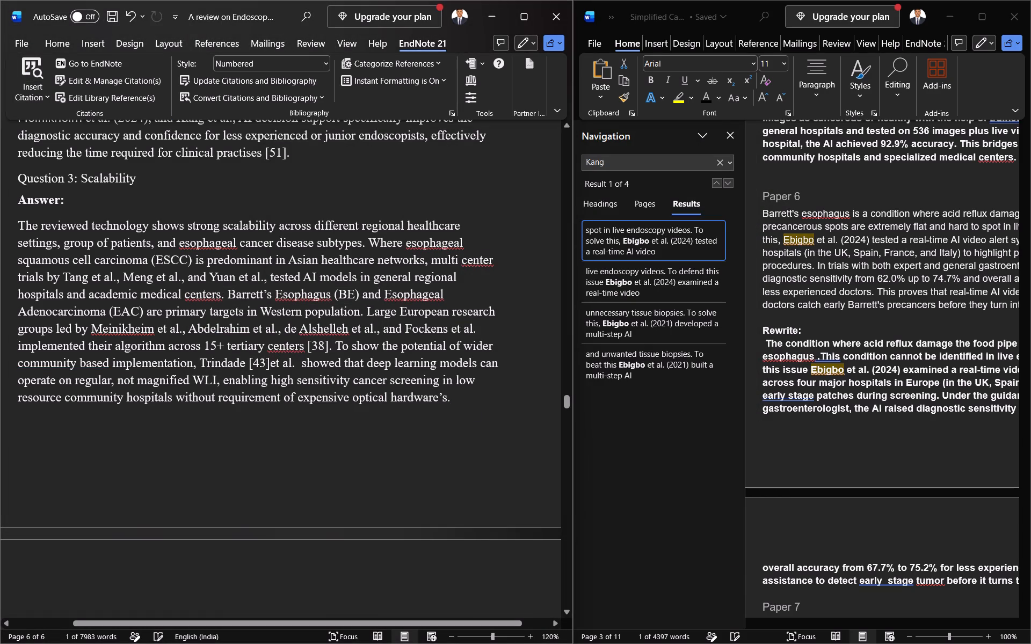
# Remove the EndNote citation placed directly after the name "Trindade" in the Scalability answer.
pyautogui.press('BackSpace')
pyautogui.press('BackSpace')
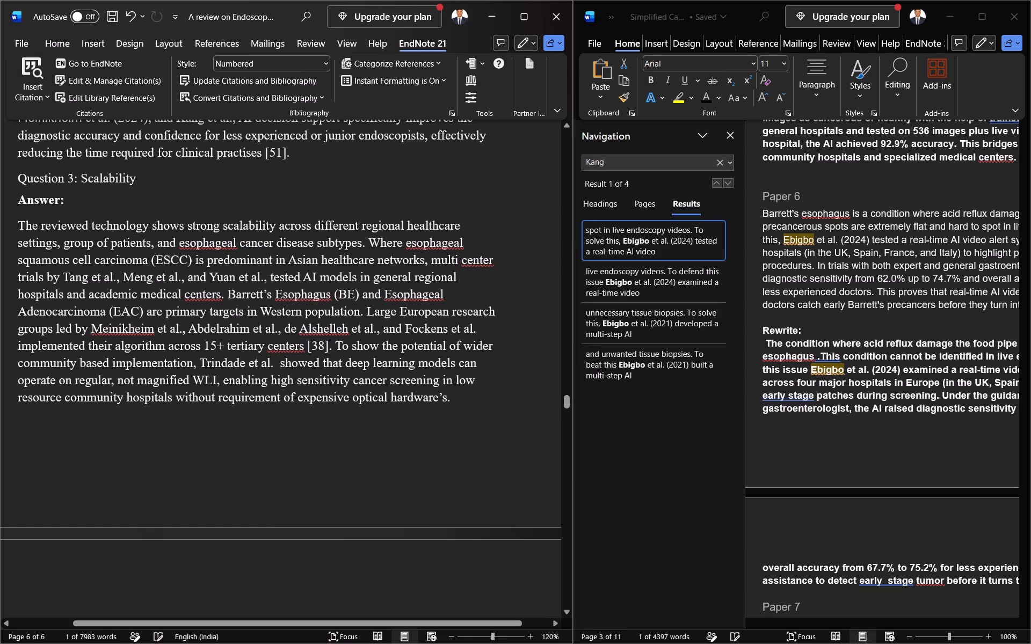
# Replace the full stop at the end of the Scalability answer with a space and insert the first listed 2019 Trindade reference there.
pyautogui.click(457, 402)
pyautogui.press('BackSpace')
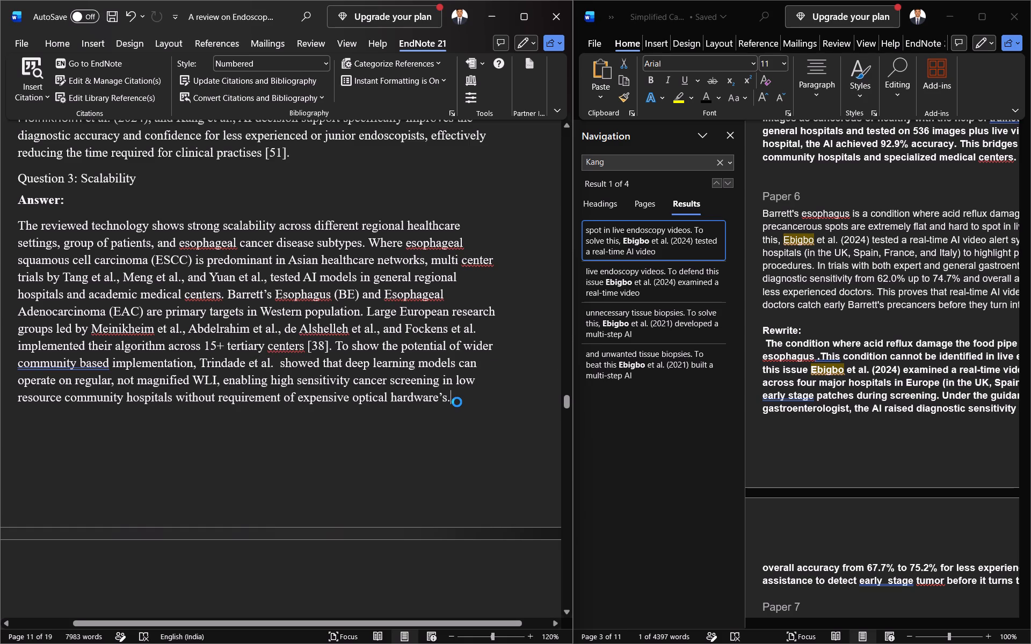
pyautogui.press('BackSpace')
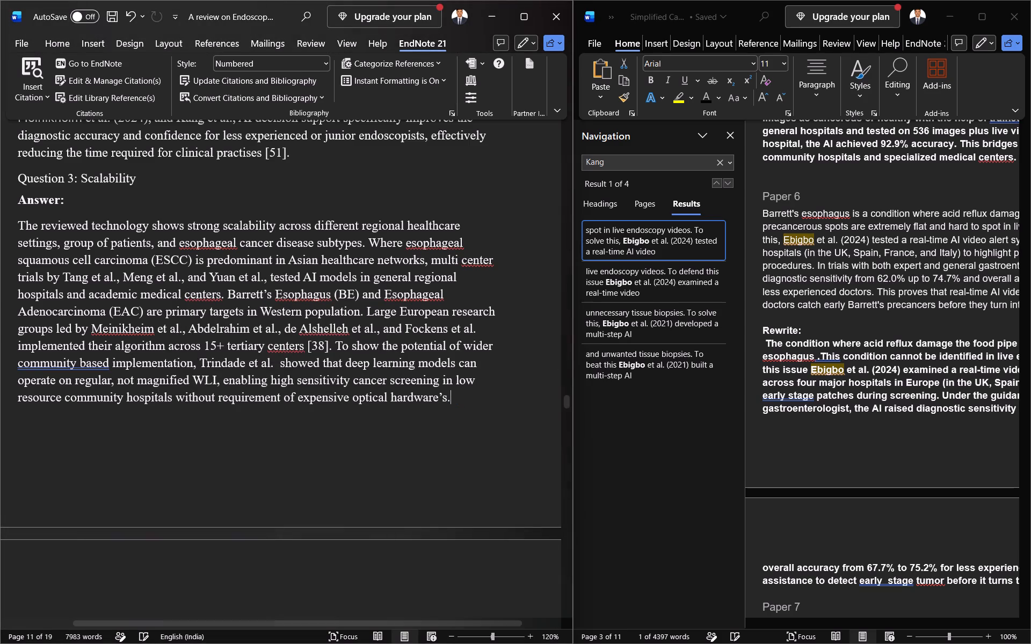
pyautogui.press('BackSpace')
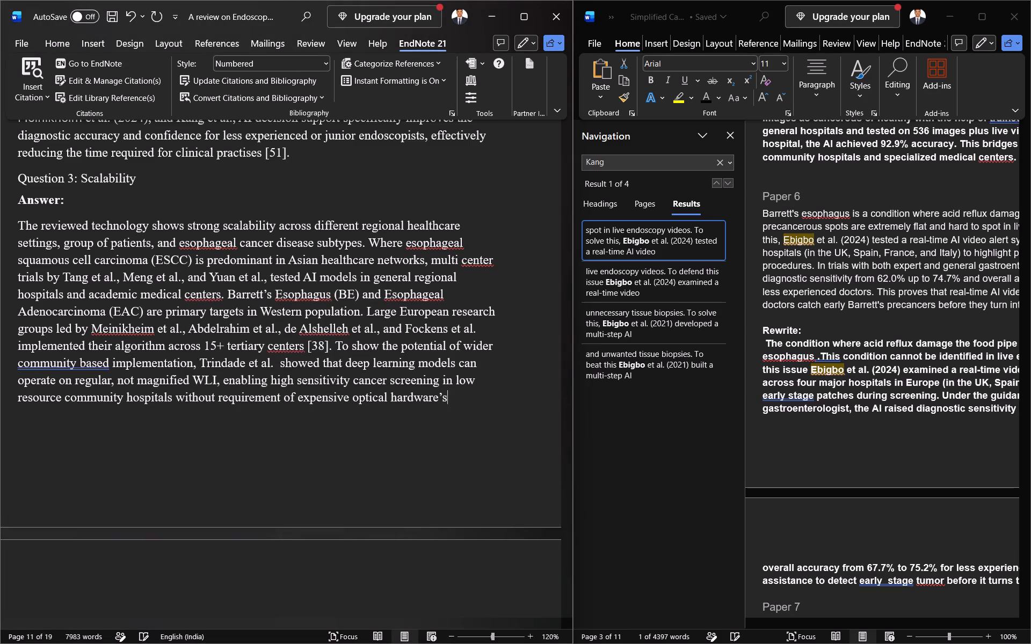
pyautogui.press('space')
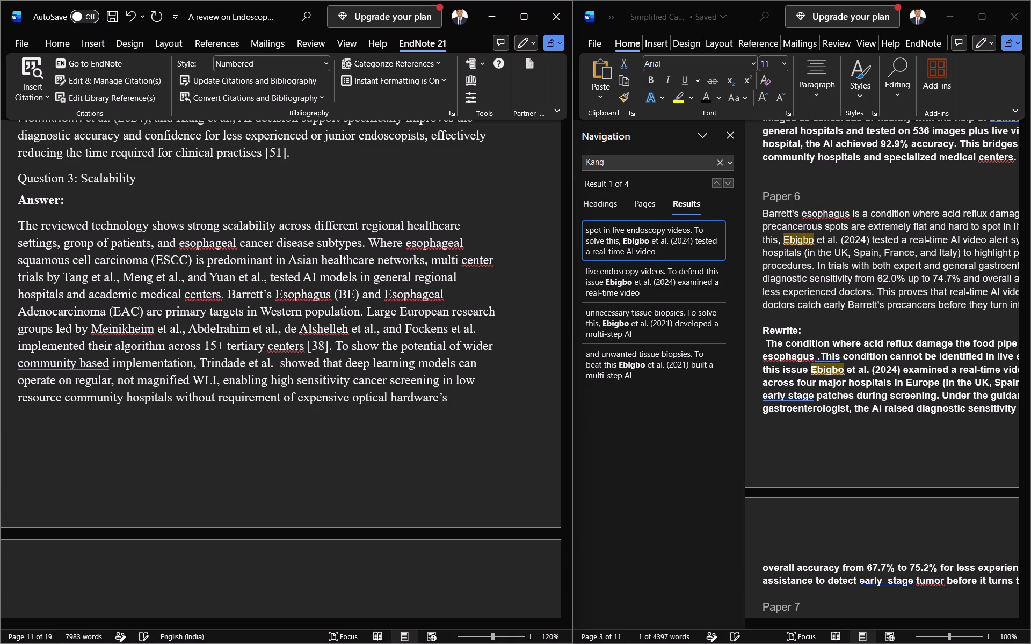
pyautogui.click(25, 64)
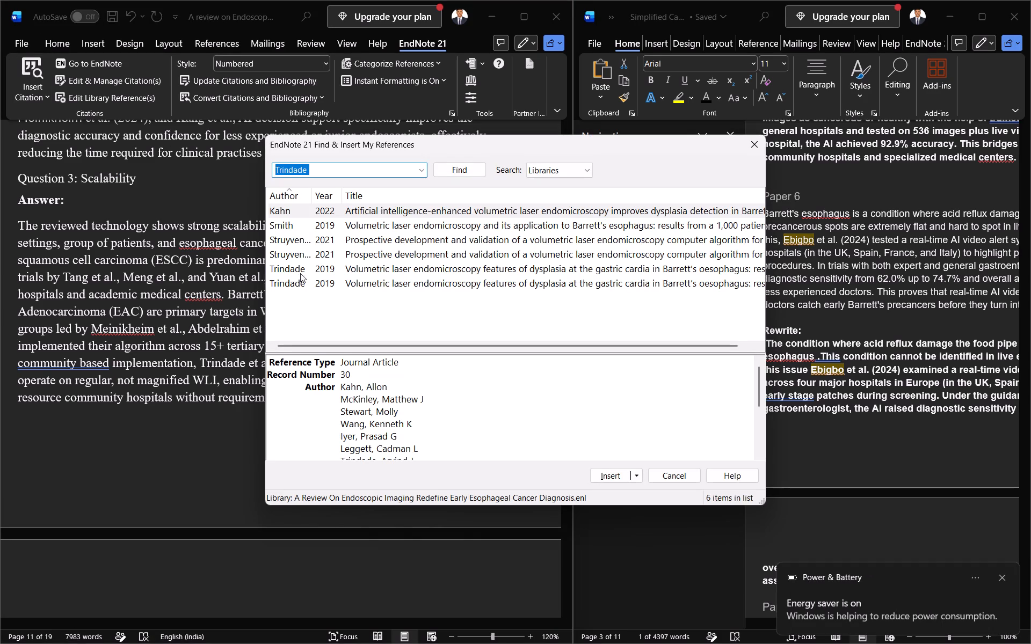
pyautogui.click(306, 269)
pyautogui.click(617, 478)
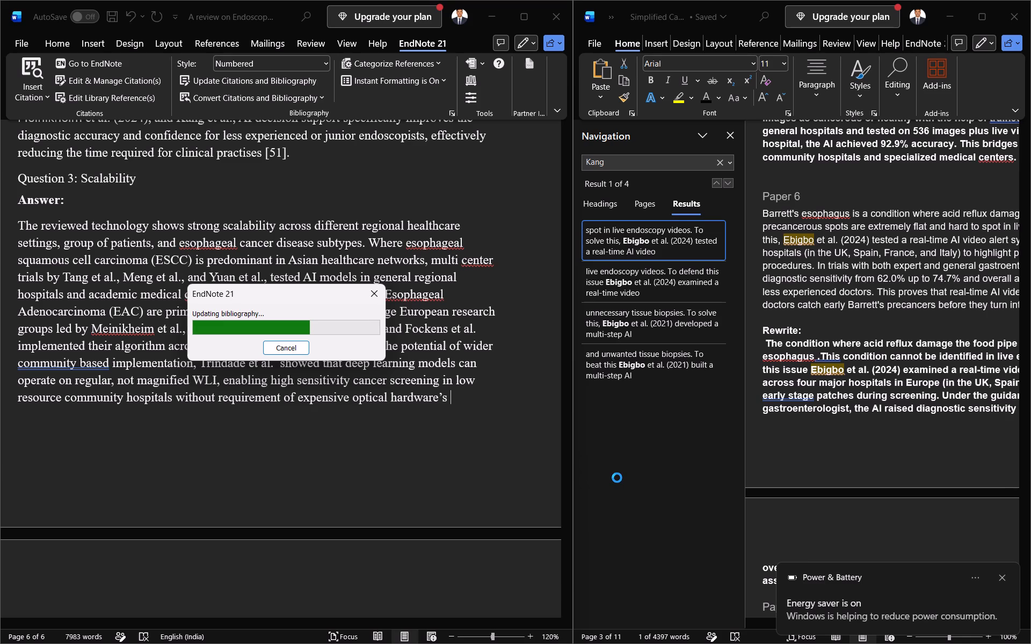
pyautogui.moveTo(617, 478); pyautogui.dragTo(600, 438)
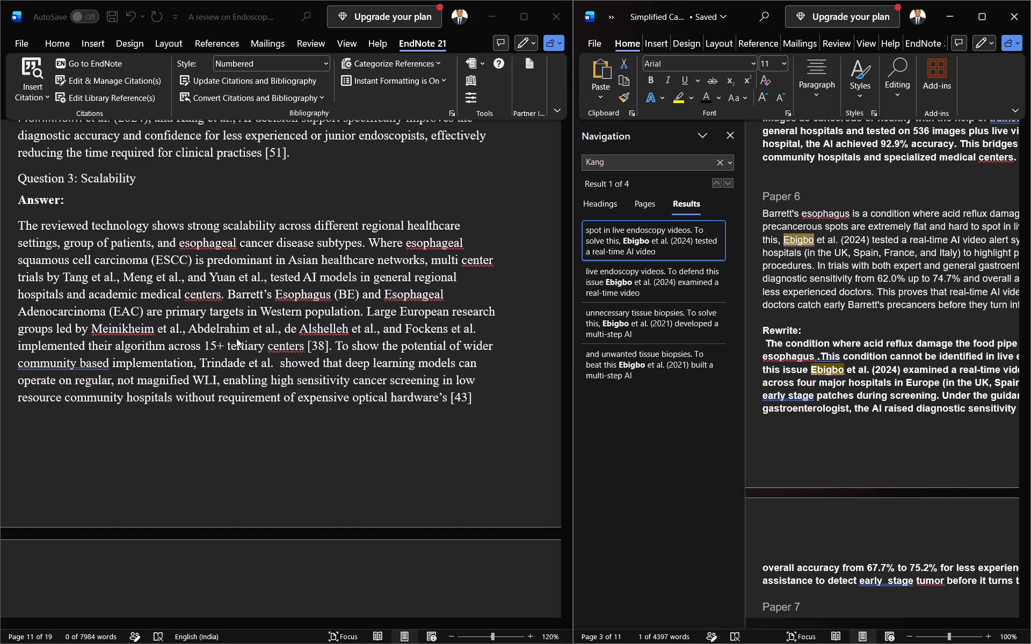
# Delete the bracketed year after "Meinikheim et al." in the Question 4 Interoperability answer.
pyautogui.scroll(-3, 234, 340)
pyautogui.scroll(2, 233, 342)
pyautogui.scroll(-6, 233, 342)
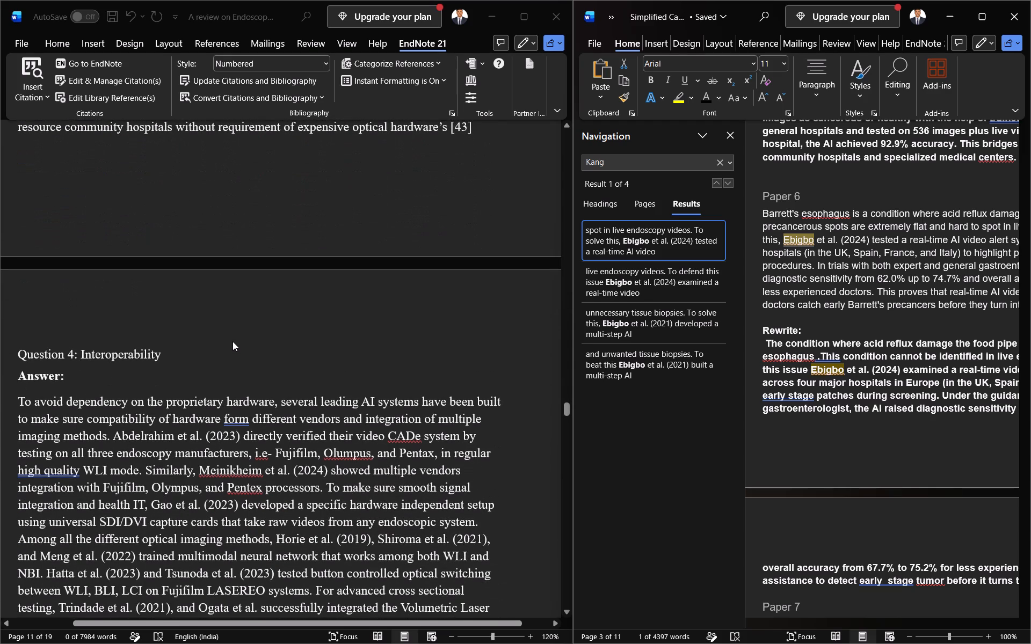
pyautogui.scroll(-3, 233, 341)
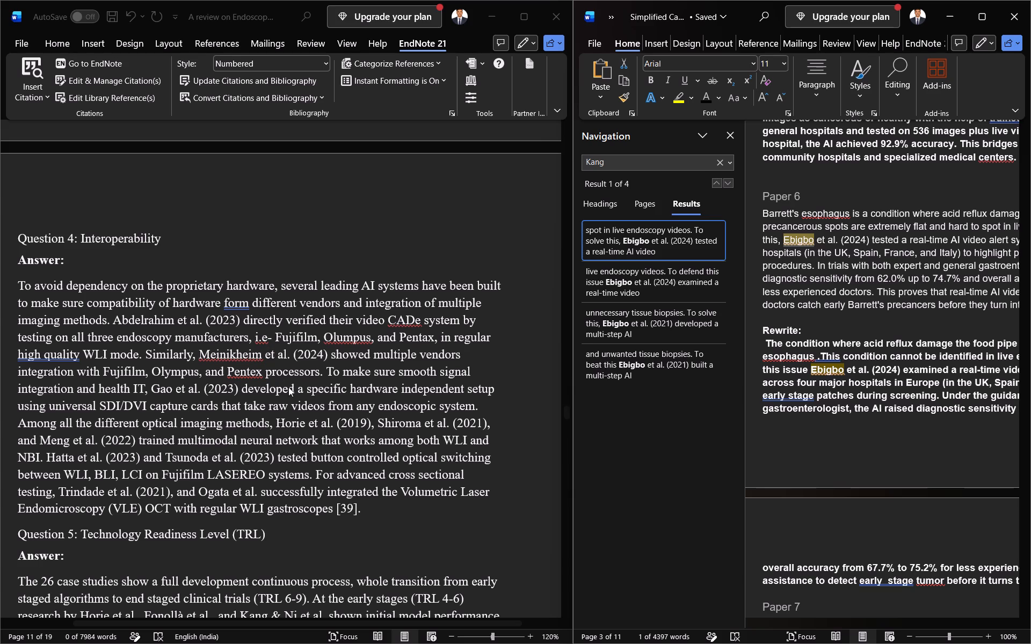
pyautogui.click(321, 353)
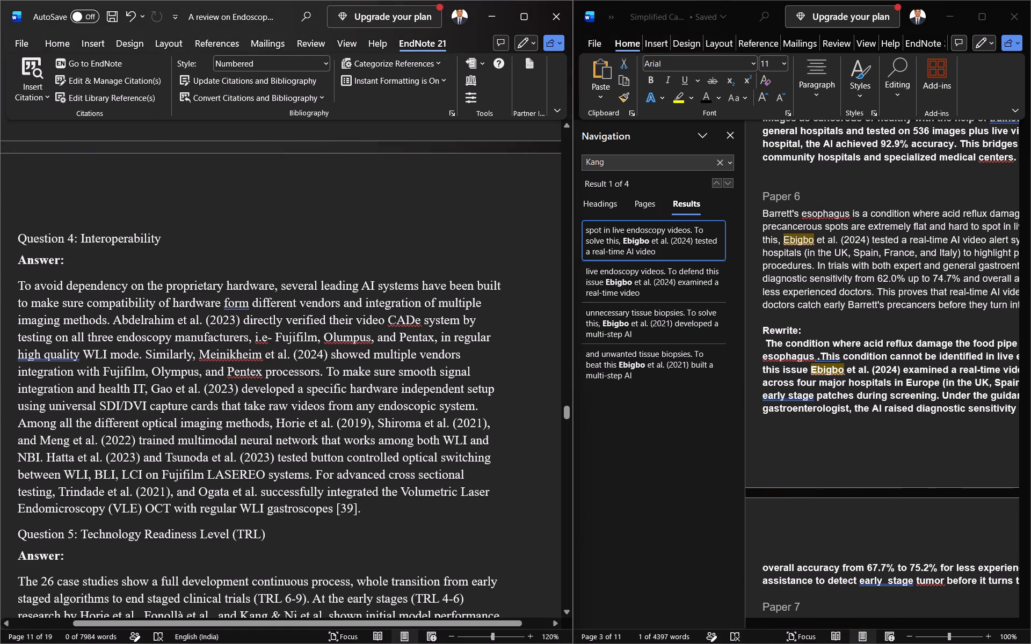
pyautogui.click(327, 355)
pyautogui.press('BackSpace')
pyautogui.press('BackSpace')
pyautogui.press('BackSpace')
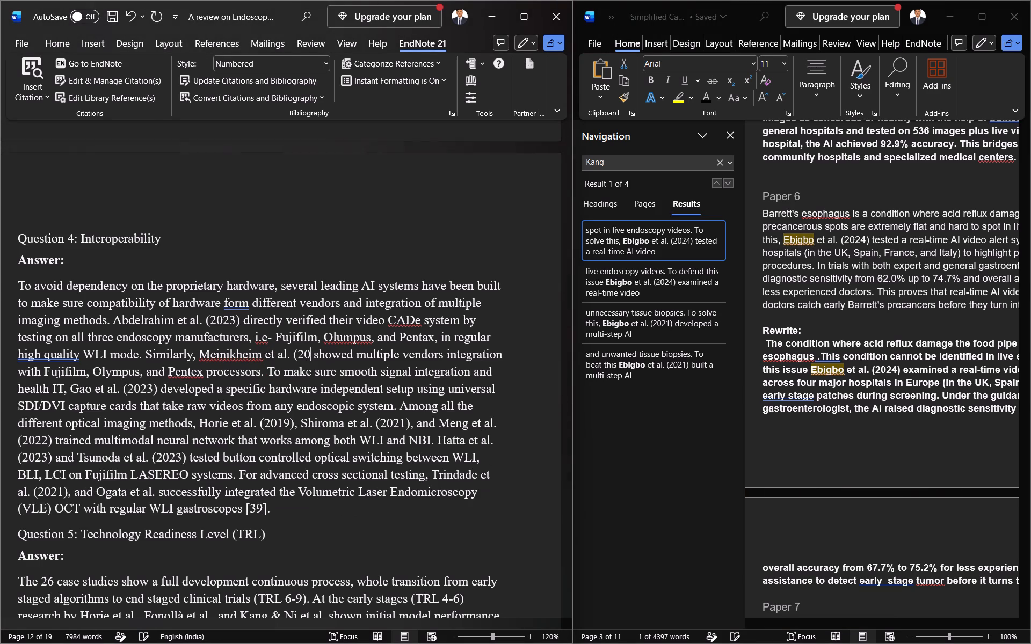
pyautogui.press('BackSpace')
pyautogui.press('BackSpace')
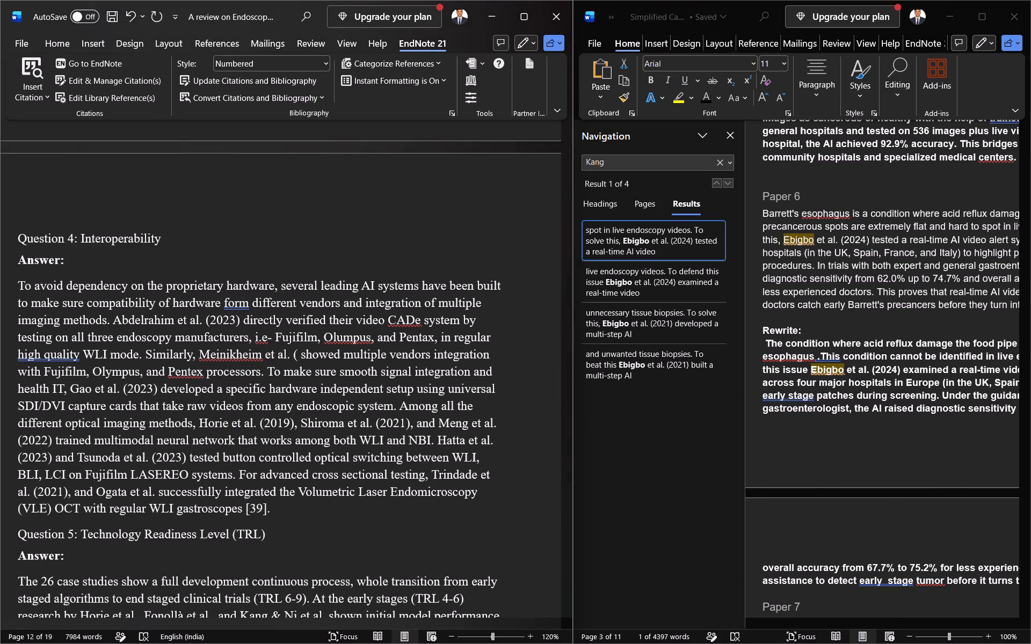
pyautogui.press('BackSpace')
pyautogui.press('BackSpace')
pyautogui.scroll(1, 327, 350)
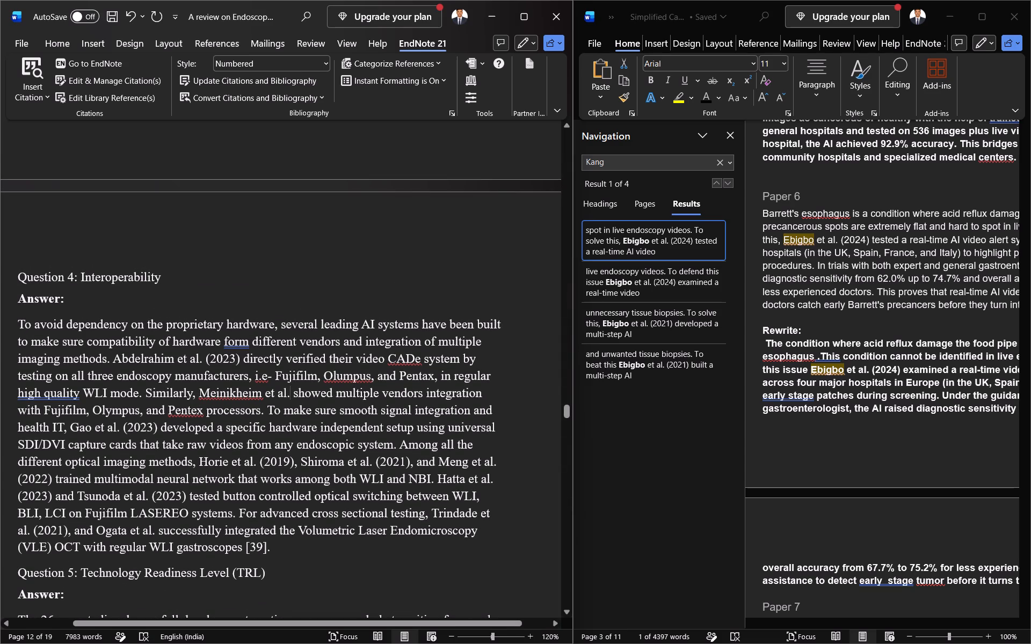
# Add a space before the full stop after "Pentex processors" in the Interoperability answer.
pyautogui.click(259, 414)
pyautogui.press('space')
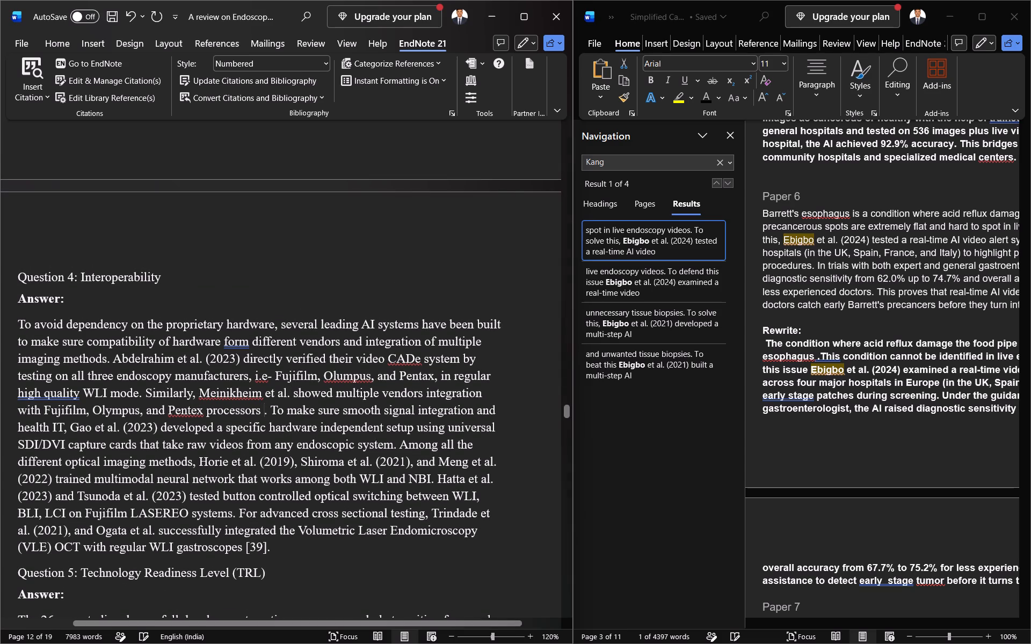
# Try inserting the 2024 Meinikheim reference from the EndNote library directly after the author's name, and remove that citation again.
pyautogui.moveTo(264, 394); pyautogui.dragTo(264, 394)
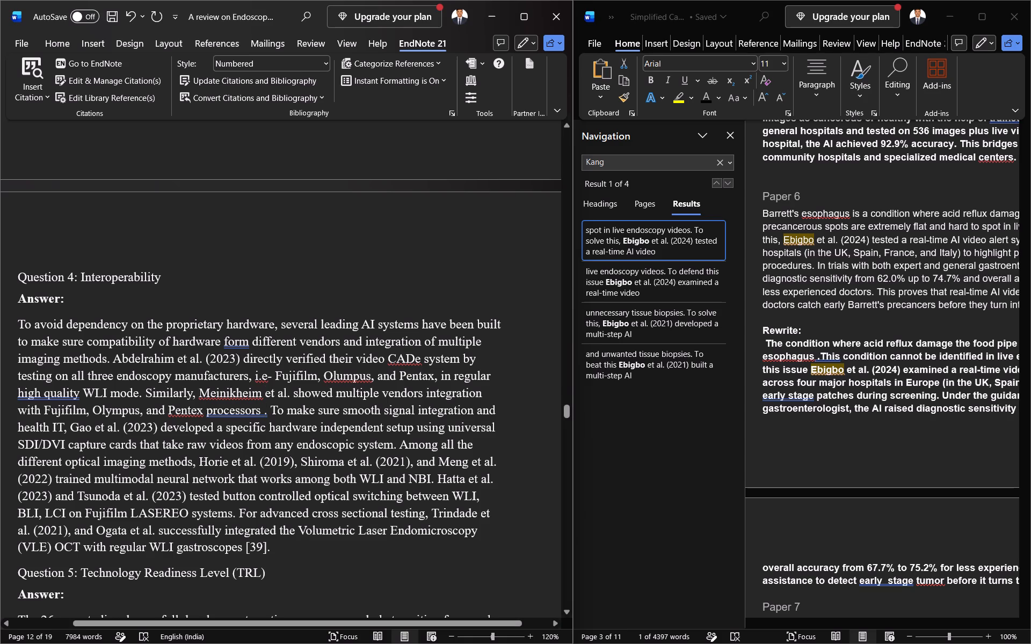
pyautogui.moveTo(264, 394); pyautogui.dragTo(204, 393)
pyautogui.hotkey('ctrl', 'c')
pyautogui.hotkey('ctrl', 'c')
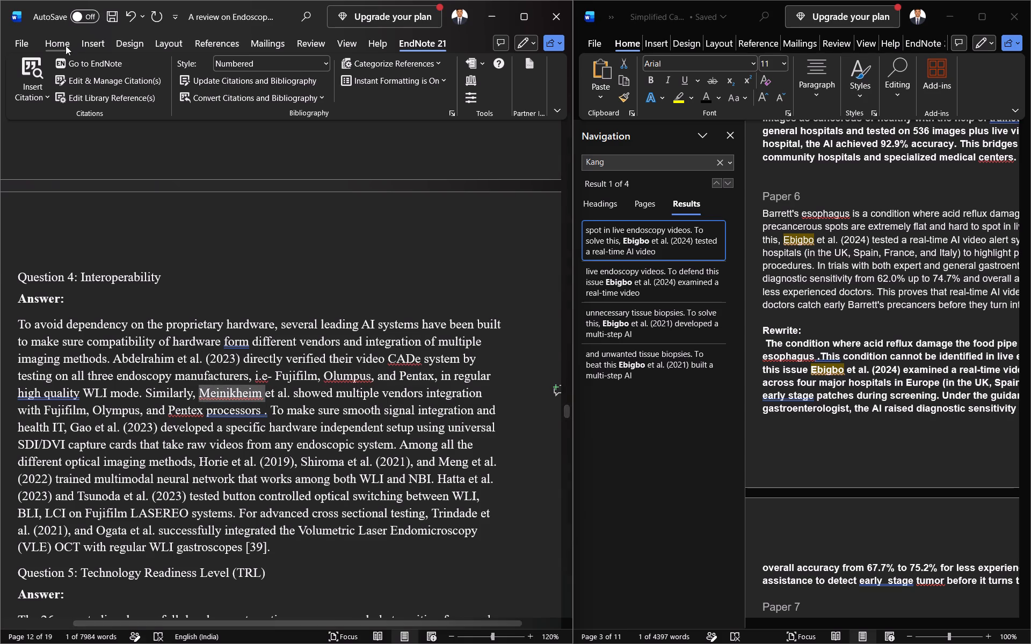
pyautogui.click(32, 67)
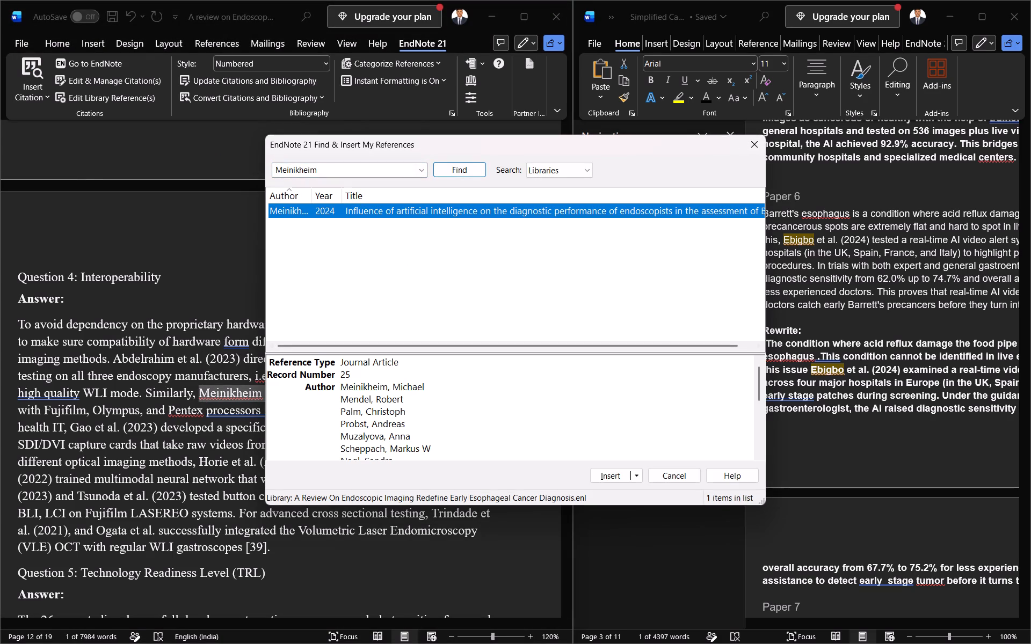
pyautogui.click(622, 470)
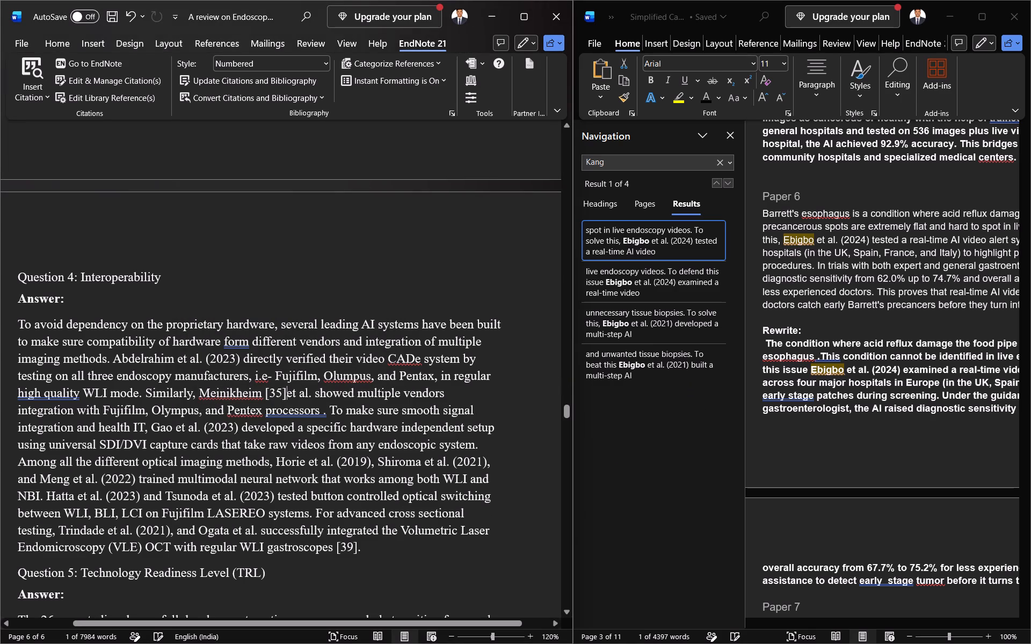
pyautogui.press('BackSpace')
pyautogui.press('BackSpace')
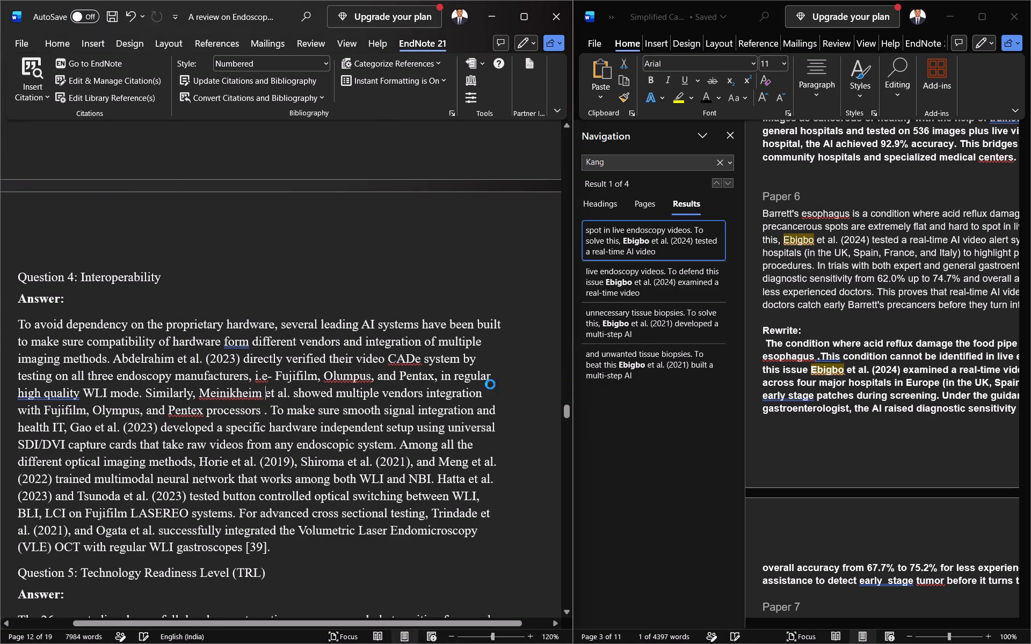
# Insert the 2024 Meinikheim EndNote reference before the full stop after "Pentex processors" in the Interoperability answer.
pyautogui.click(266, 410)
pyautogui.click(263, 414)
pyautogui.click(32, 64)
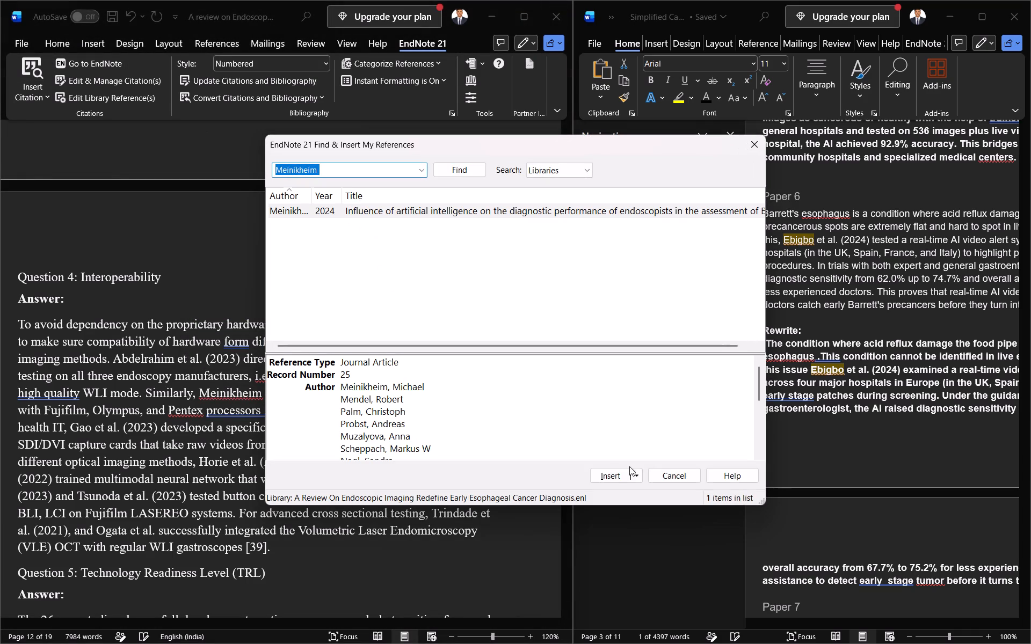
pyautogui.click(612, 479)
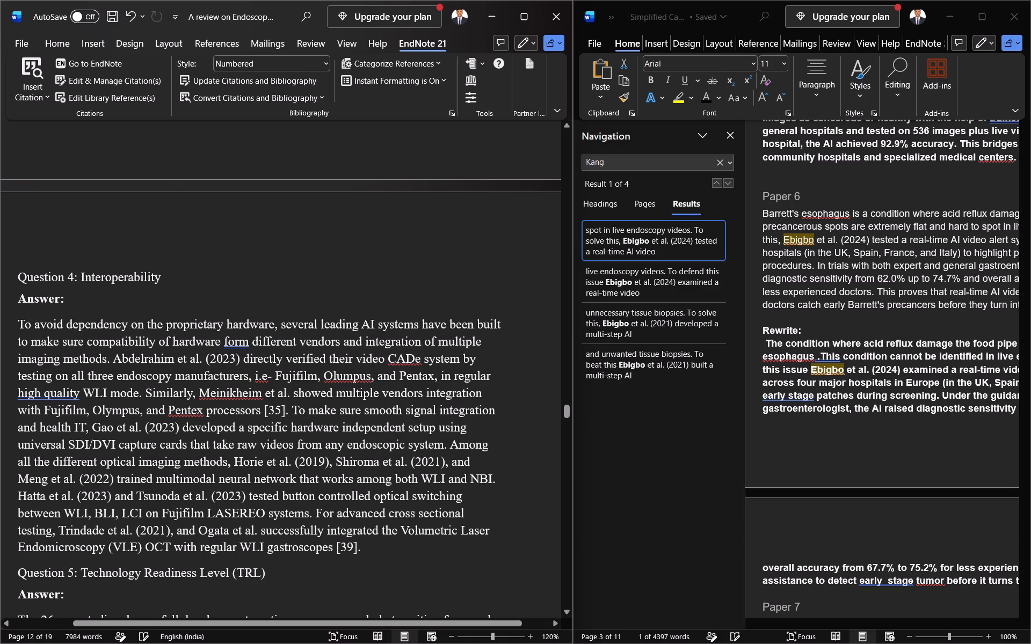
# Delete the bracketed year after "Gao et al." in the Interoperability answer, keeping a single space before "developed".
pyautogui.click(112, 428)
pyautogui.moveTo(178, 428); pyautogui.dragTo(148, 426)
pyautogui.press('BackSpace')
pyautogui.press('BackSpace')
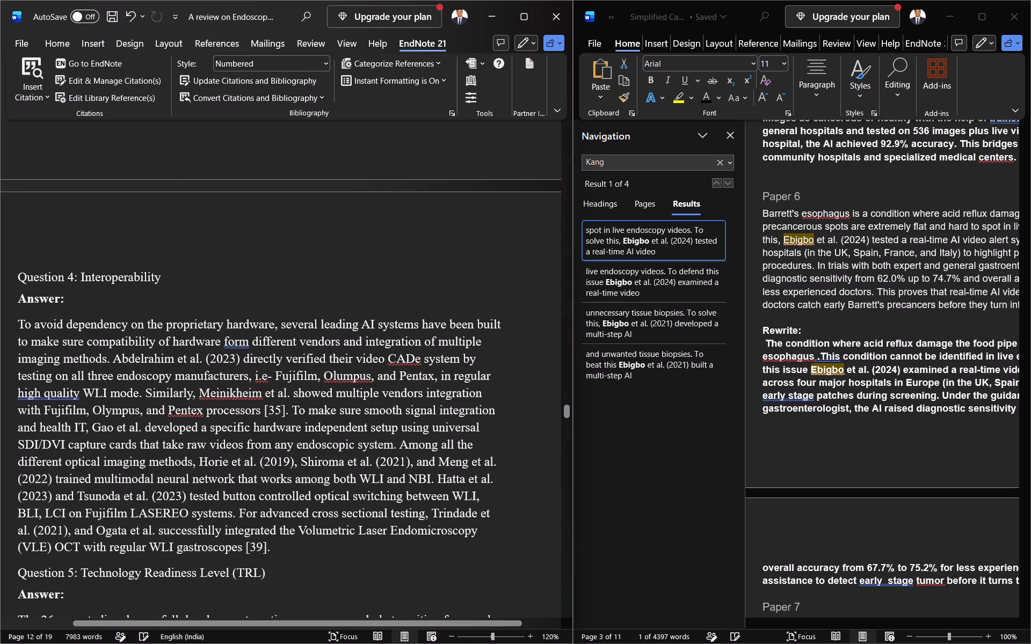
pyautogui.press('BackSpace')
pyautogui.press('space')
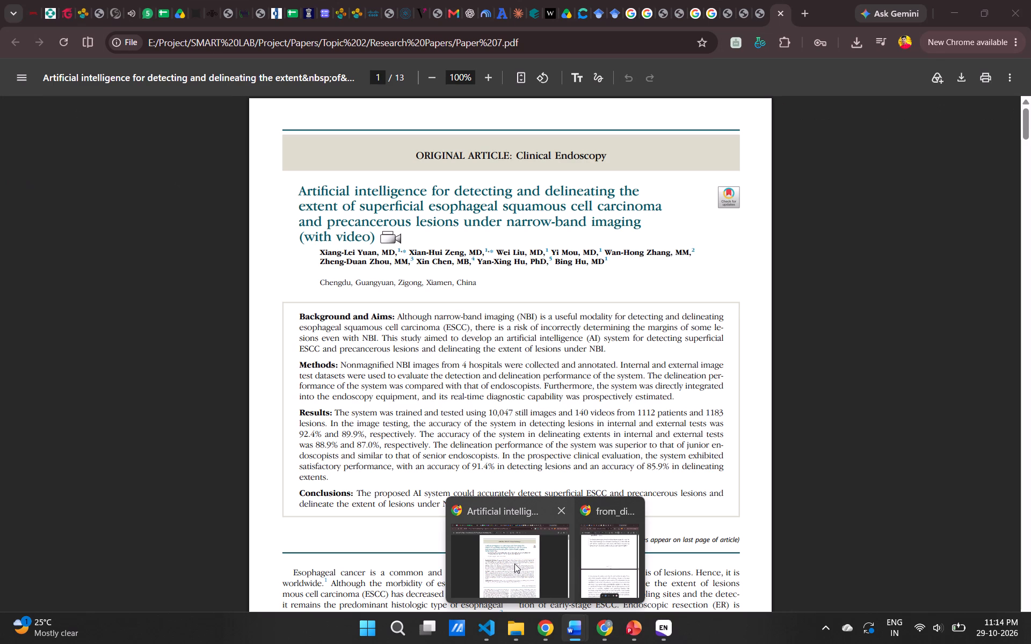
# Switch to Chrome and open the Google Scholar result "Real-time artificial intelligence for endoscopic diagnosis of early esophageal squamous cell cancer" to check its authors.
pyautogui.click(514, 563)
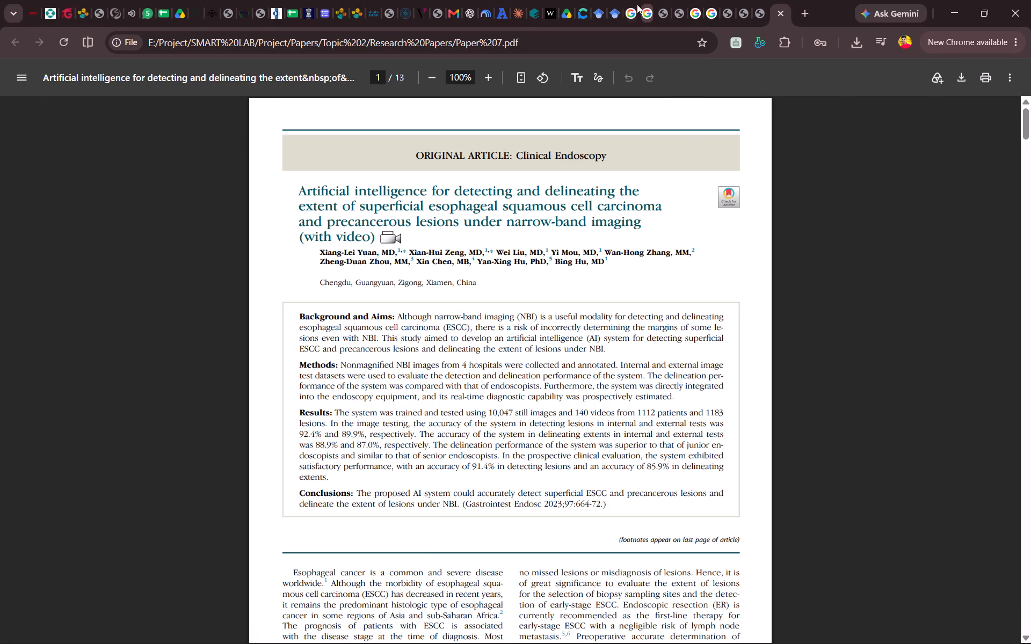
pyautogui.click(615, 10)
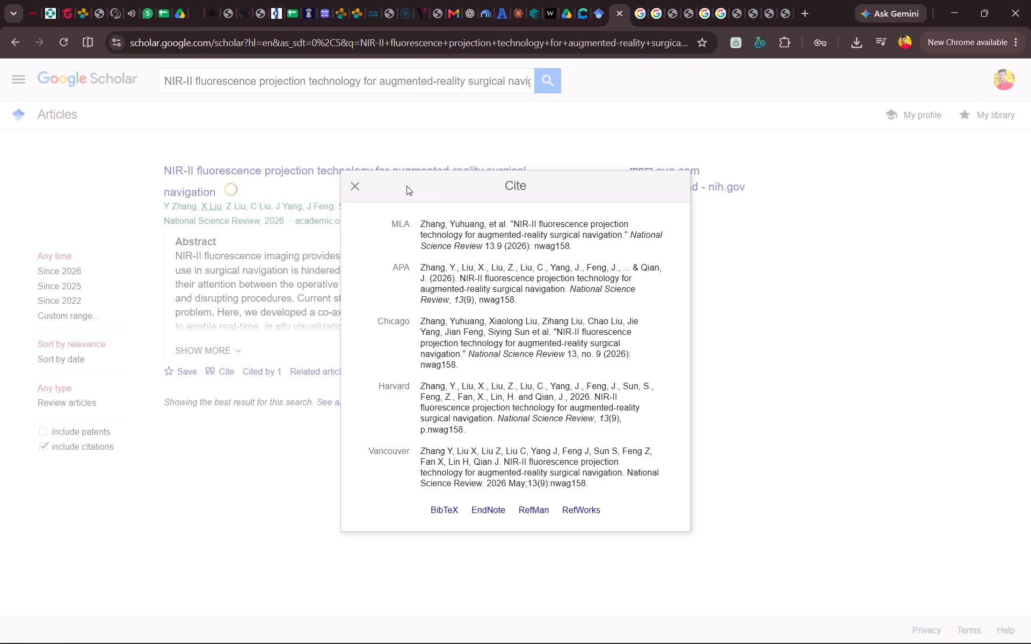
pyautogui.click(349, 189)
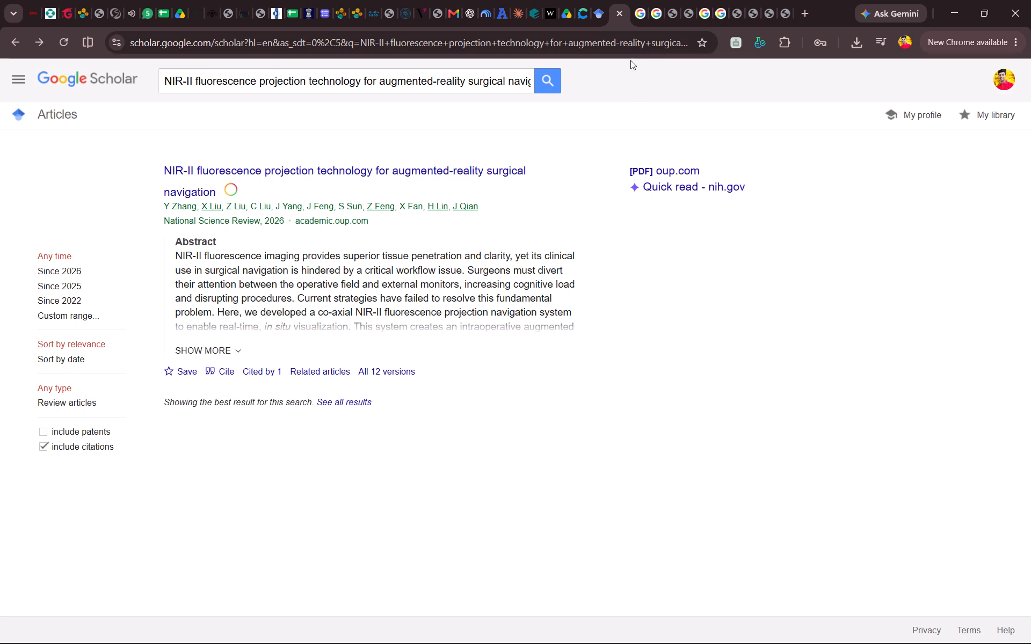
pyautogui.click(596, 11)
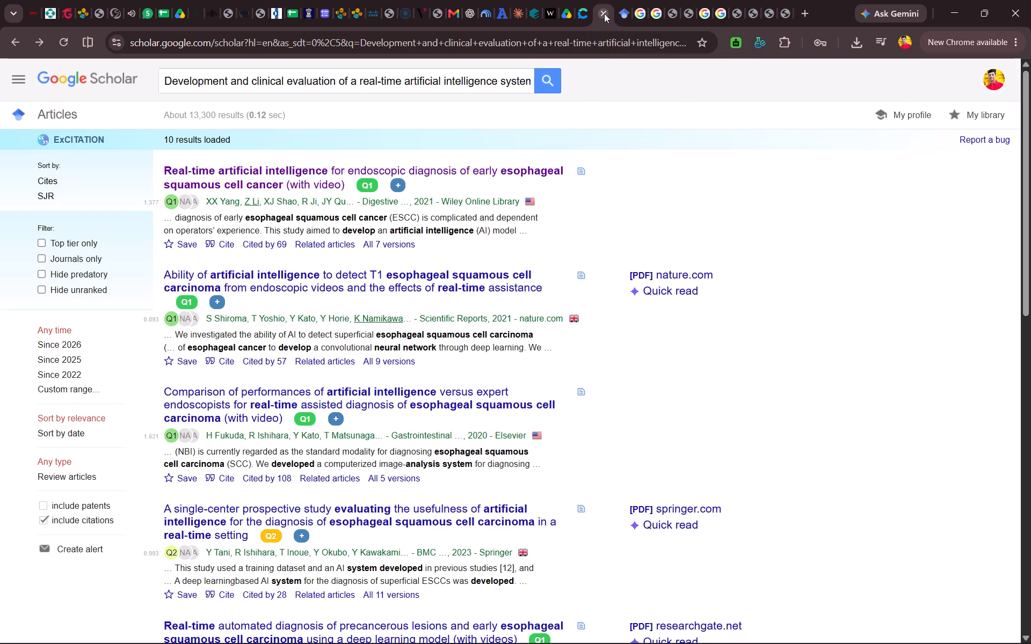
pyautogui.click(337, 179)
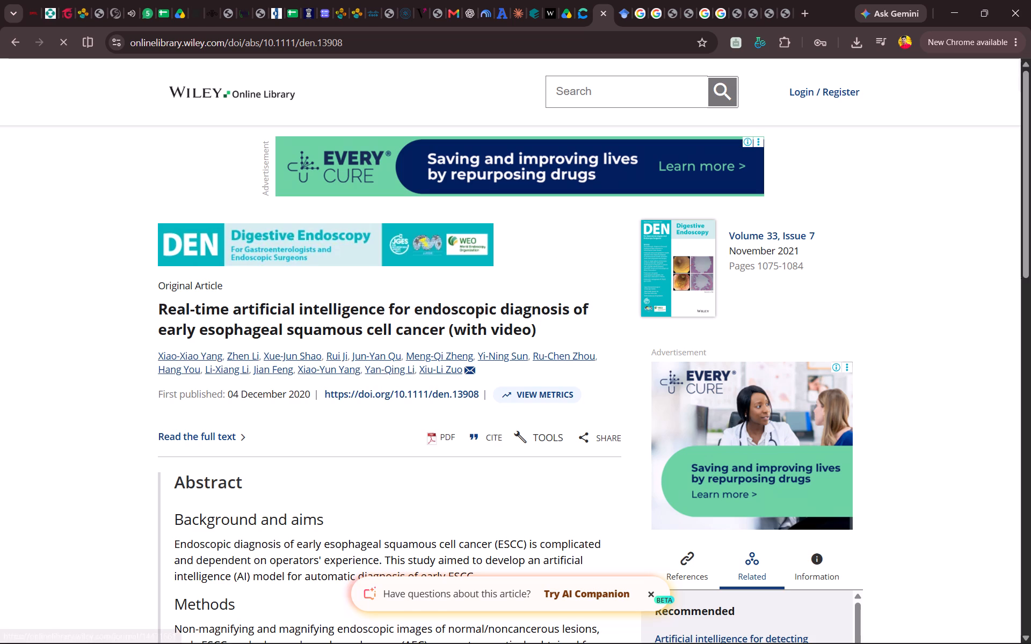
# Return to the review in Word and change the author name "Gao" to "Yang" in the Interoperability answer.
pyautogui.hotkey('alt', 'Tab')
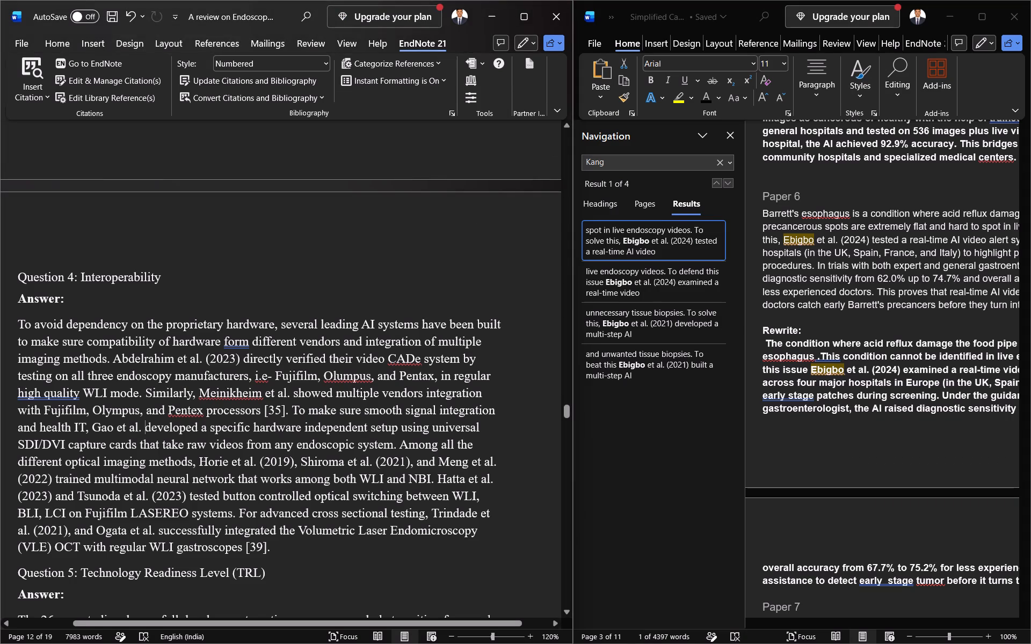
pyautogui.click(113, 428)
pyautogui.press('BackSpace')
pyautogui.press('BackSpace')
pyautogui.press('BackSpace')
pyautogui.write('Yan')
pyautogui.press('f')
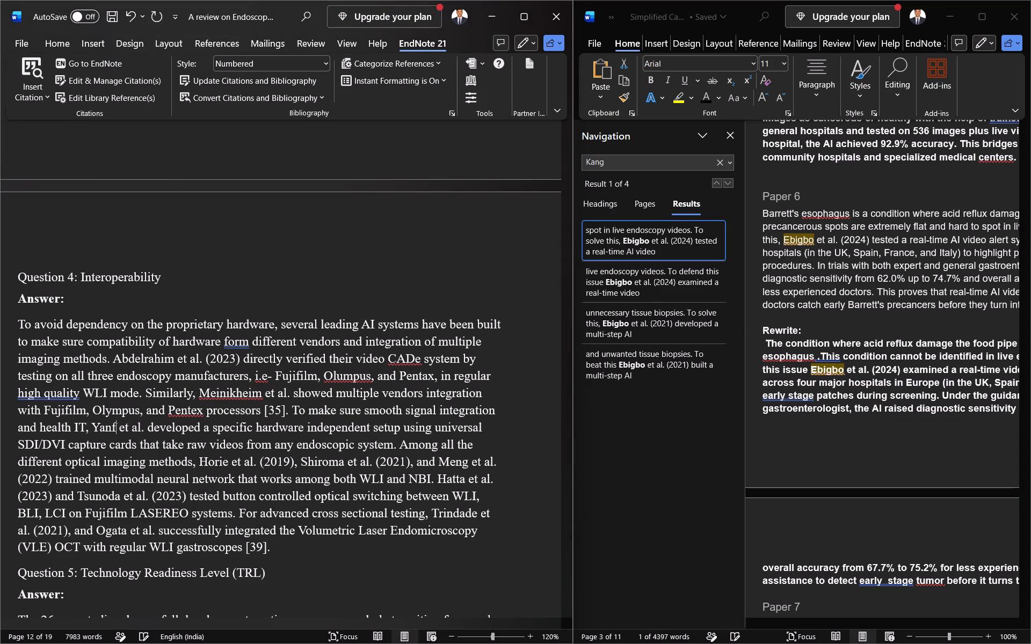
pyautogui.press('BackSpace')
pyautogui.press('g')
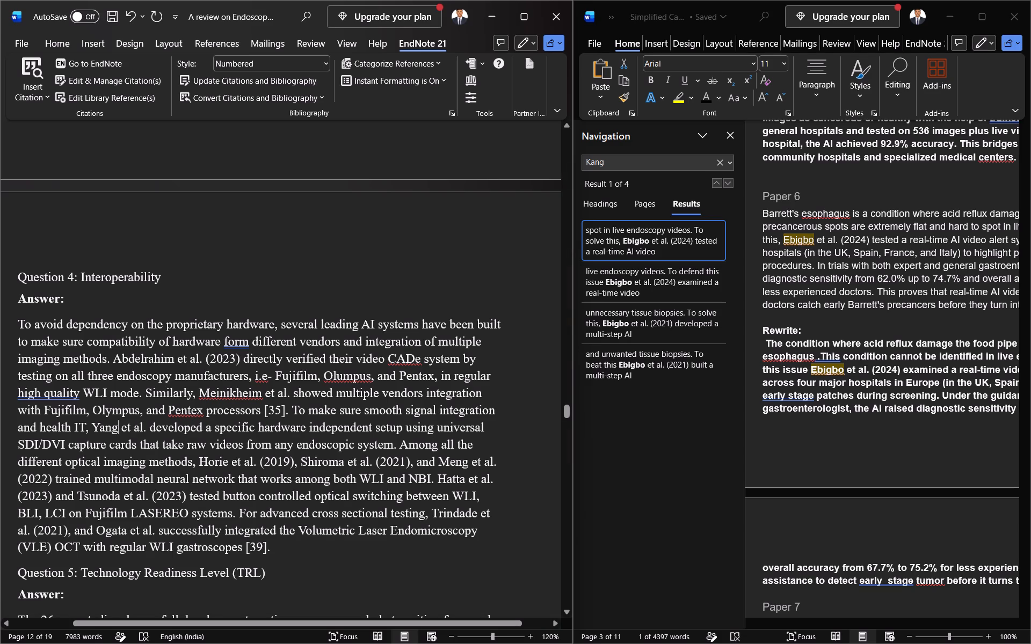
# Insert the 2021 Yang EndNote reference before the full stop after "any endoscopic system" in the Interoperability answer.
pyautogui.click(393, 445)
pyautogui.press('space')
pyautogui.click(36, 72)
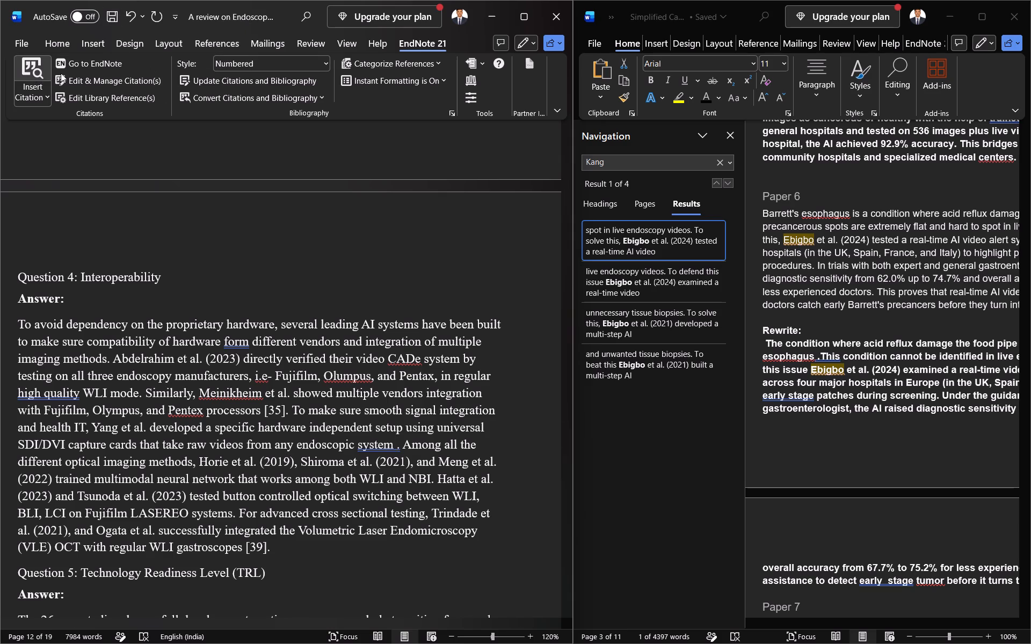
pyautogui.write('Yabg')
pyautogui.press('\\')
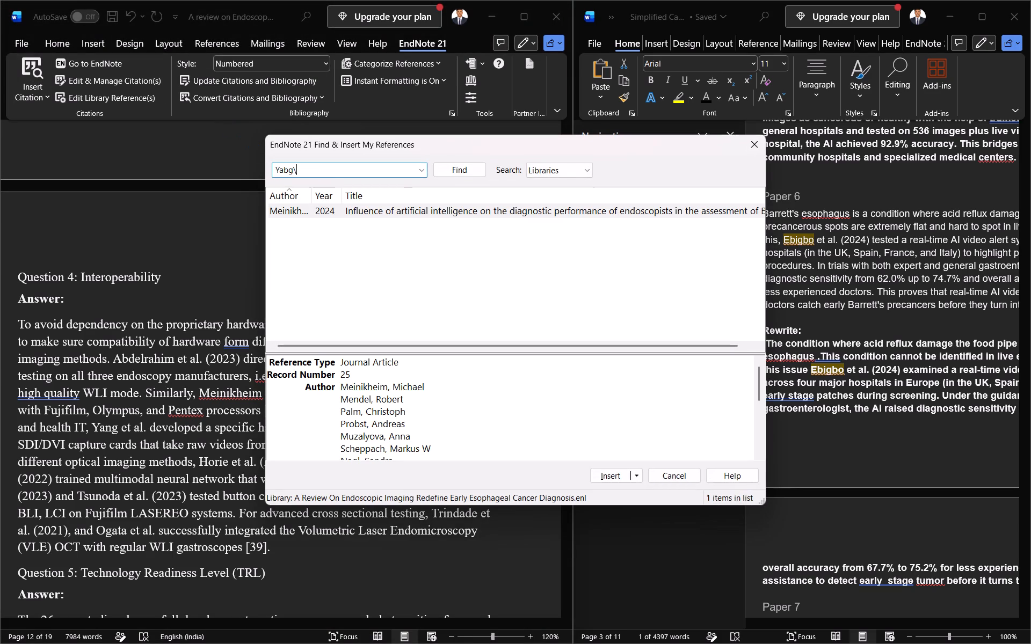
pyautogui.press('BackSpace')
pyautogui.press('BackSpace')
pyautogui.press('BackSpace')
pyautogui.write('ng')
pyautogui.press('Return')
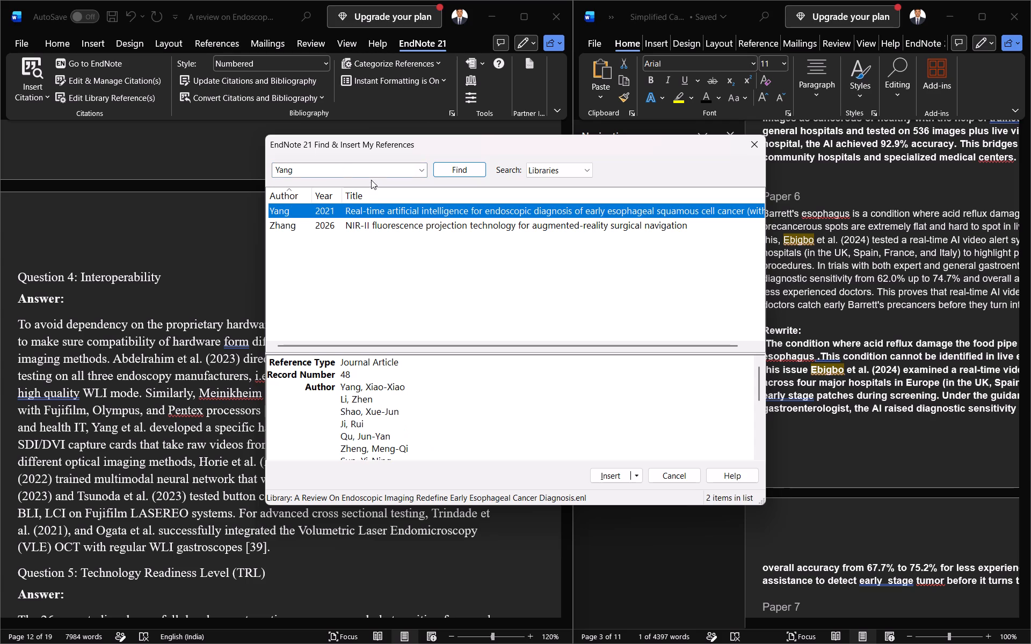
pyautogui.click(599, 478)
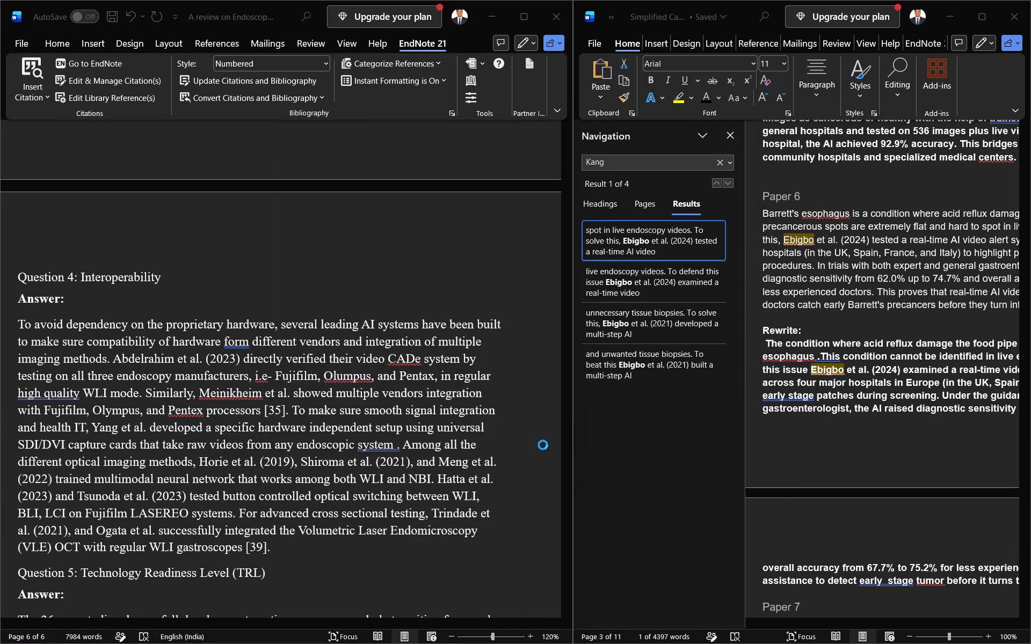
# Search the simplified case document for the author "Horie", copied from the Interoperability answer, to identify the matching paper.
pyautogui.scroll(-1, 497, 411)
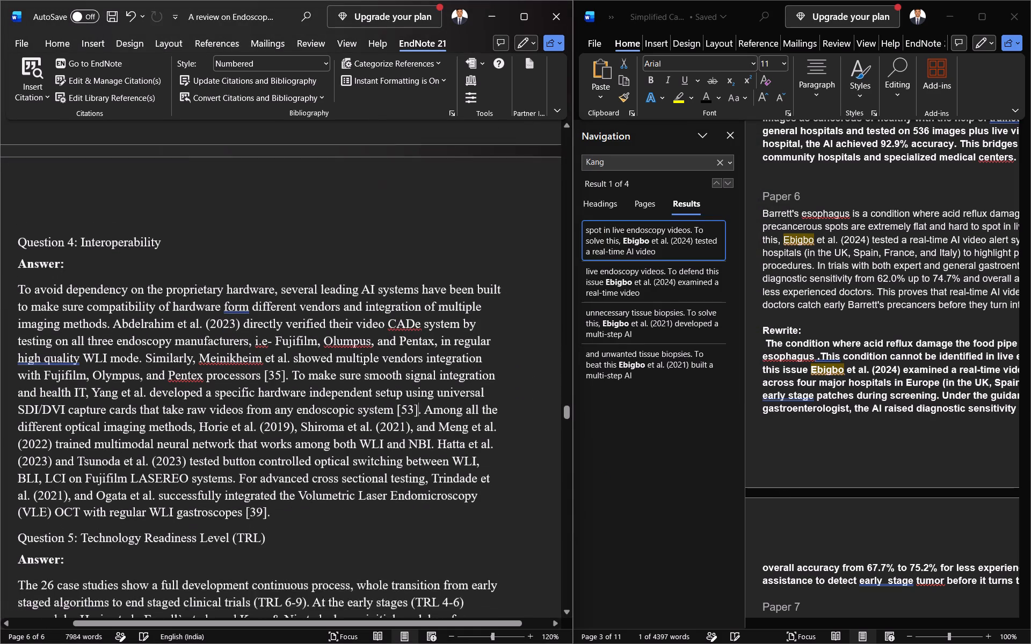
pyautogui.scroll(-3, 497, 411)
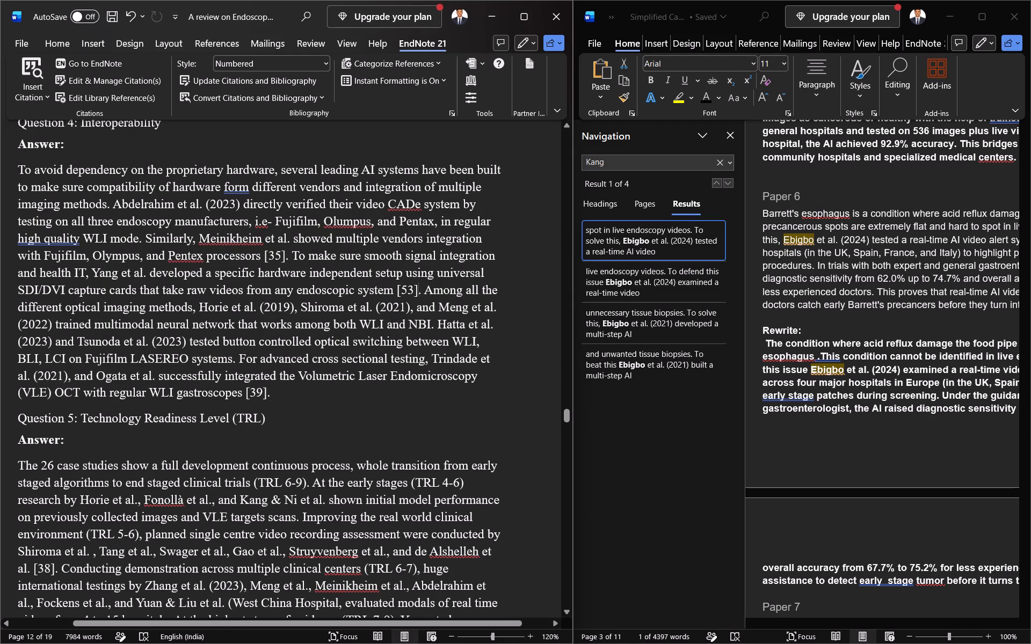
pyautogui.moveTo(229, 306); pyautogui.dragTo(200, 305)
pyautogui.hotkey('ctrl', 'c')
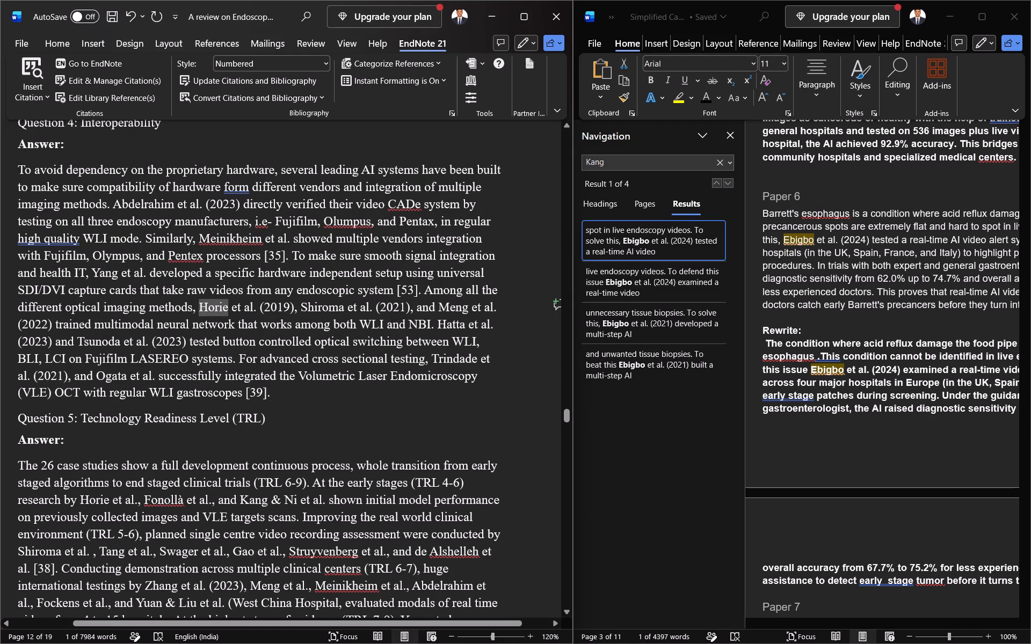
pyautogui.hotkey('ctrl', 'c')
pyautogui.click(613, 161)
pyautogui.moveTo(613, 160); pyautogui.dragTo(563, 162)
pyautogui.moveTo(611, 163); pyautogui.dragTo(558, 163)
pyautogui.hotkey('ctrl', 'v')
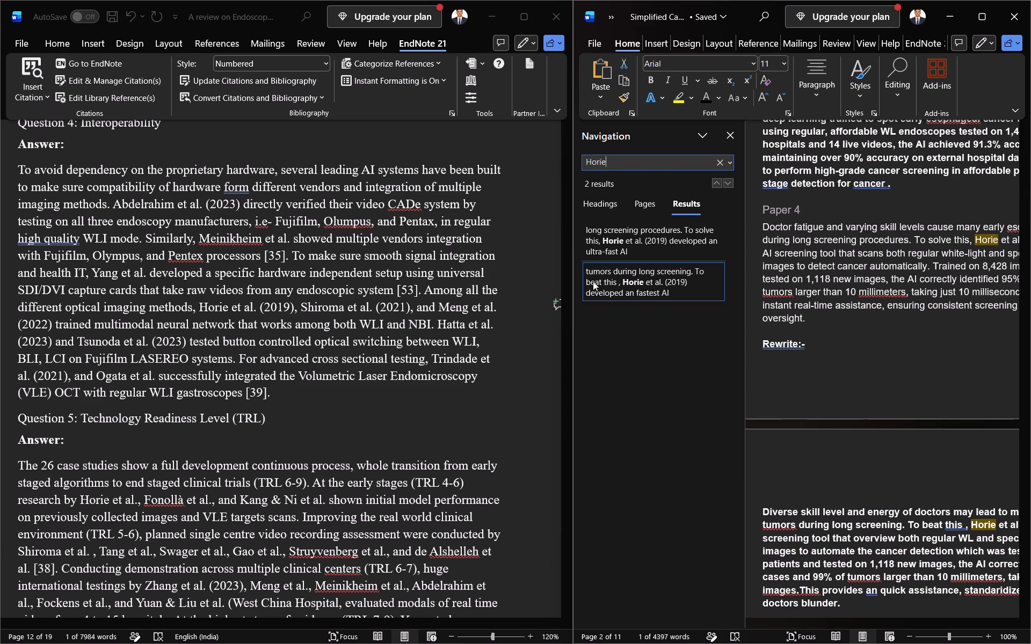
# Copy the author name "Nakagawa" from item 4 of the review and replace "Horie" with it in the Interoperability answer.
pyautogui.click(531, 317)
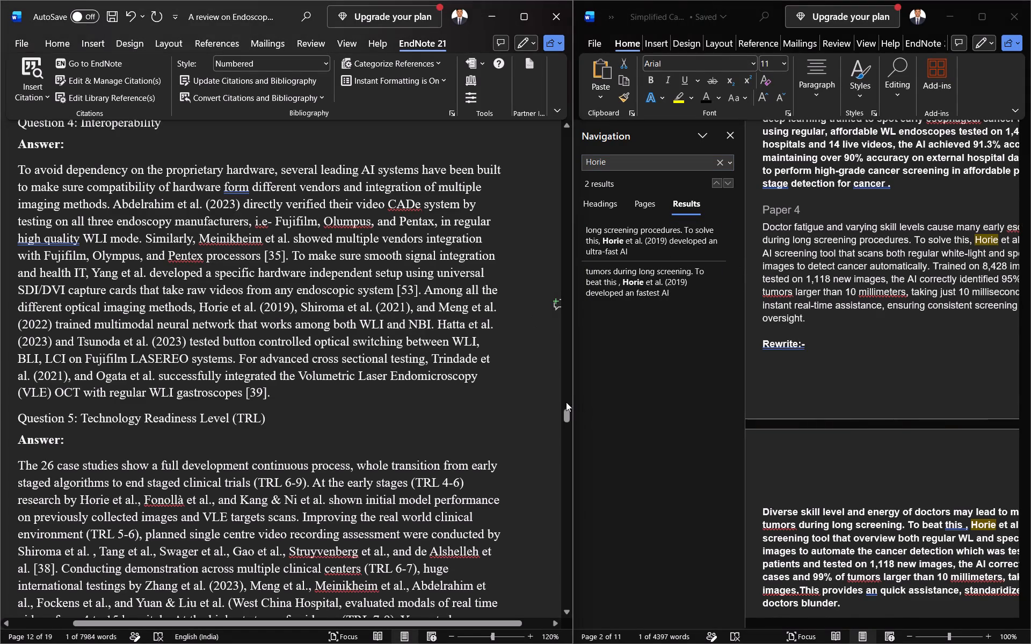
pyautogui.moveTo(566, 413); pyautogui.dragTo(557, 365)
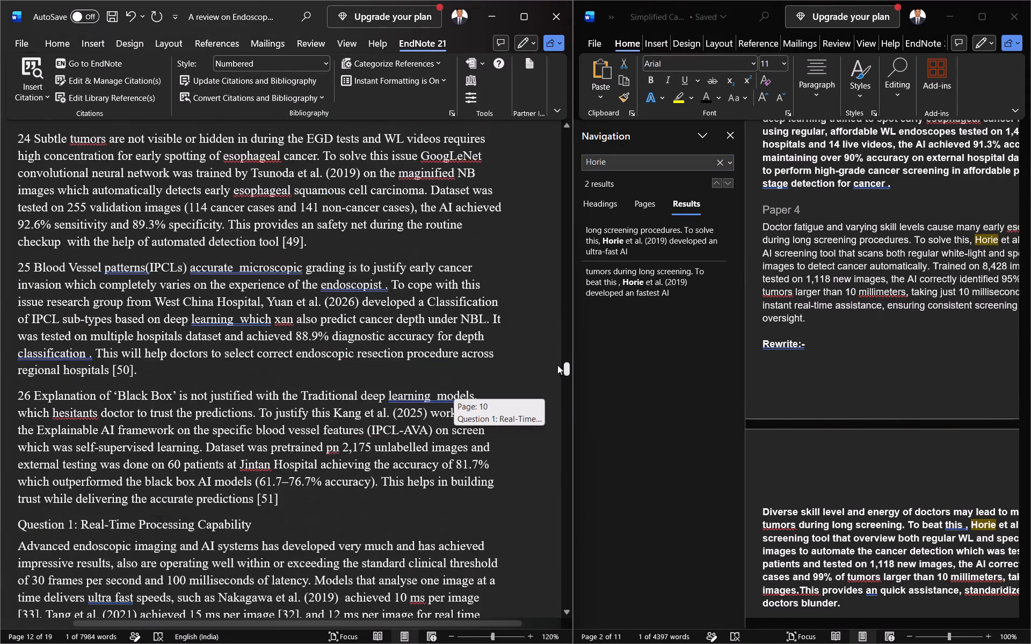
pyautogui.moveTo(557, 365); pyautogui.dragTo(544, 295)
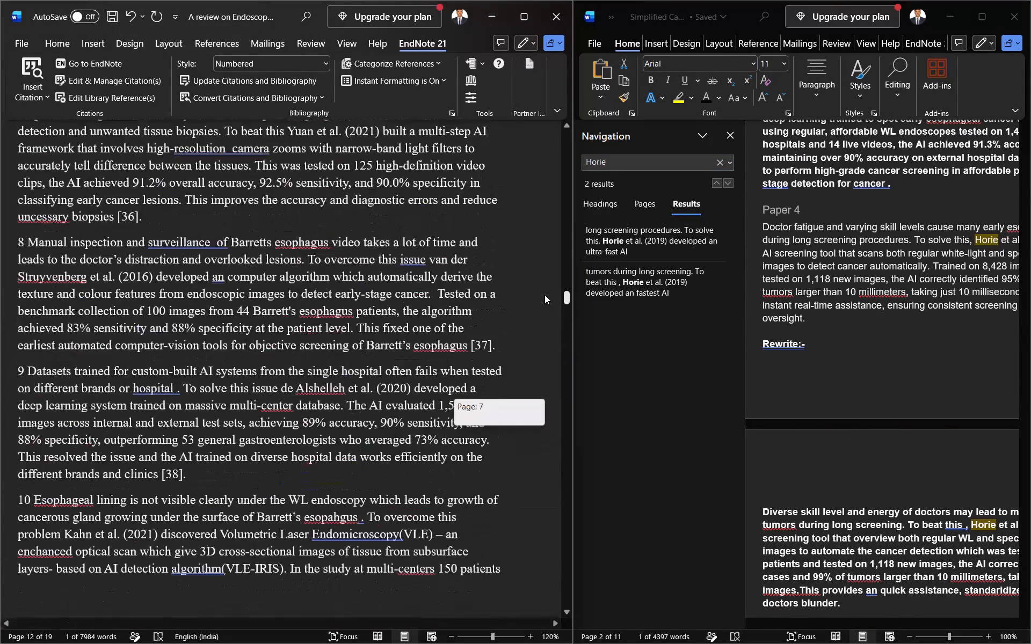
pyautogui.moveTo(544, 295); pyautogui.dragTo(543, 277)
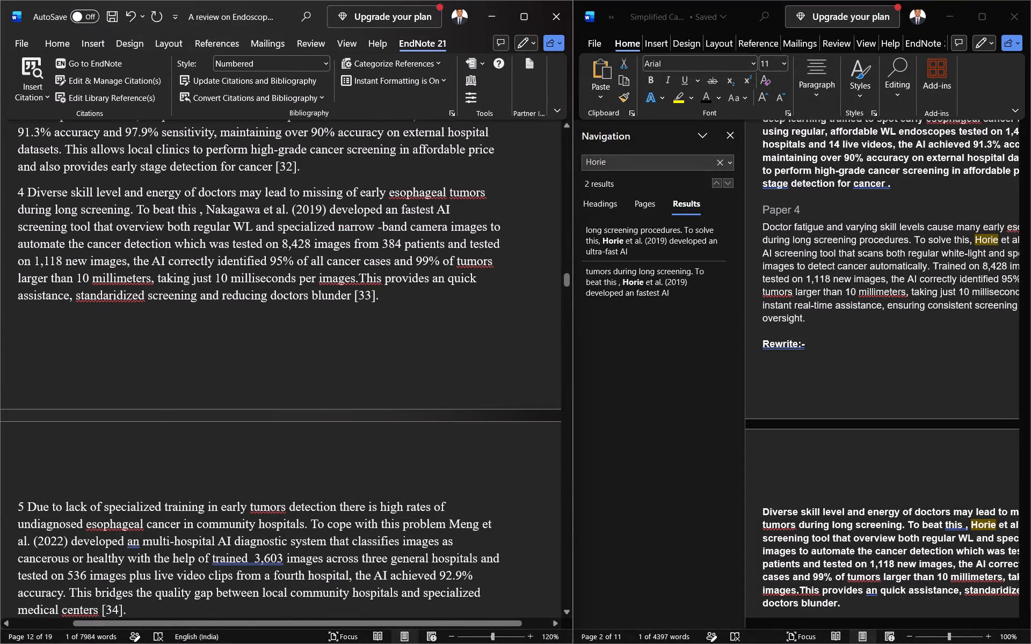
pyautogui.moveTo(260, 209); pyautogui.dragTo(207, 209)
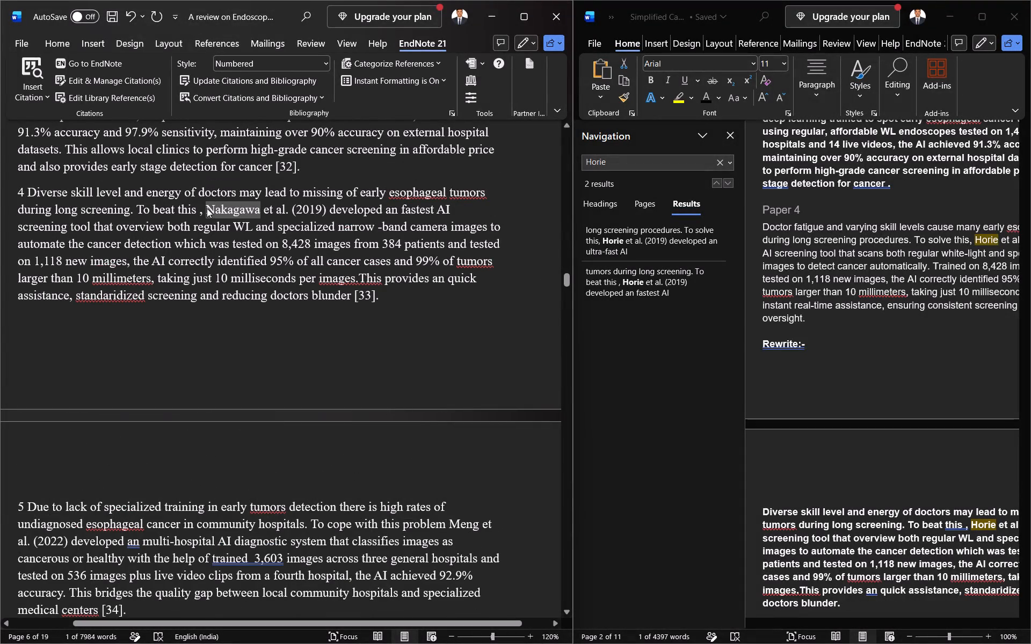
pyautogui.hotkey('ctrl', 'c')
pyautogui.hotkey('ctrl', 'c')
pyautogui.hotkey('ctrl', 'f')
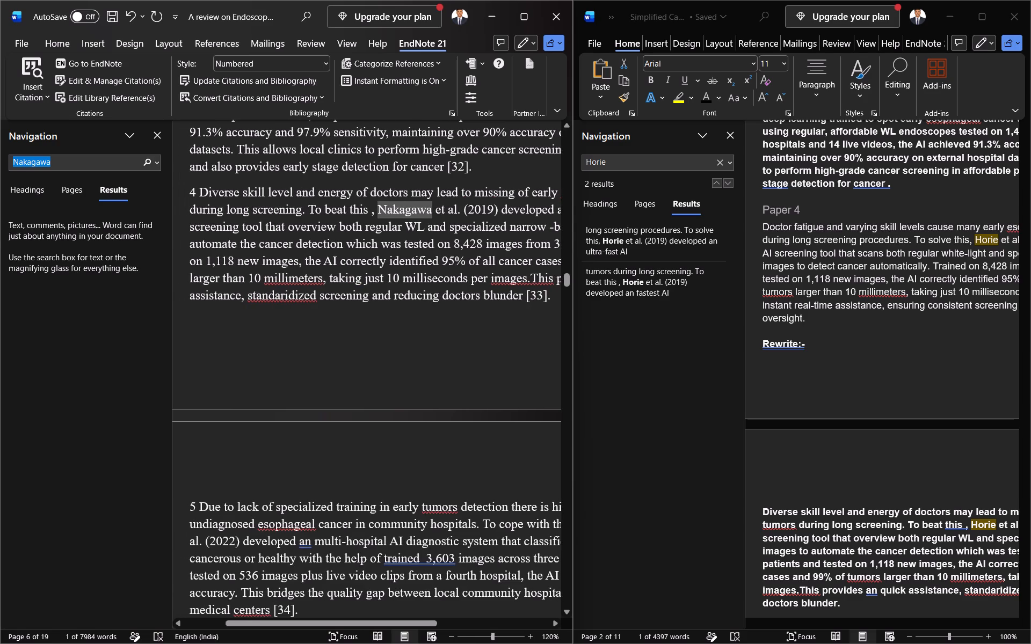
pyautogui.write('Ho')
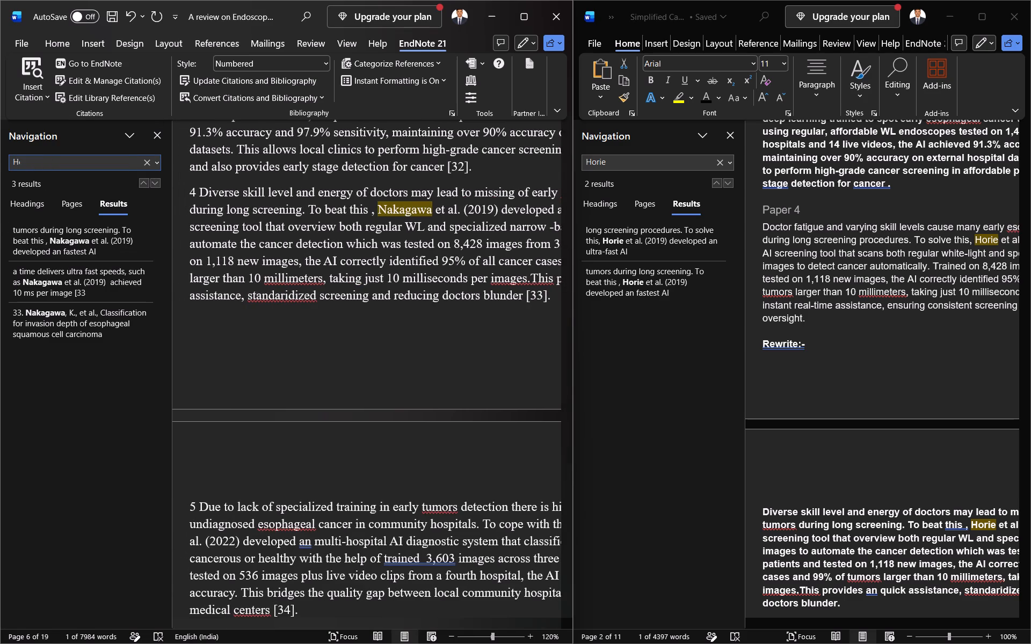
pyautogui.write('rie')
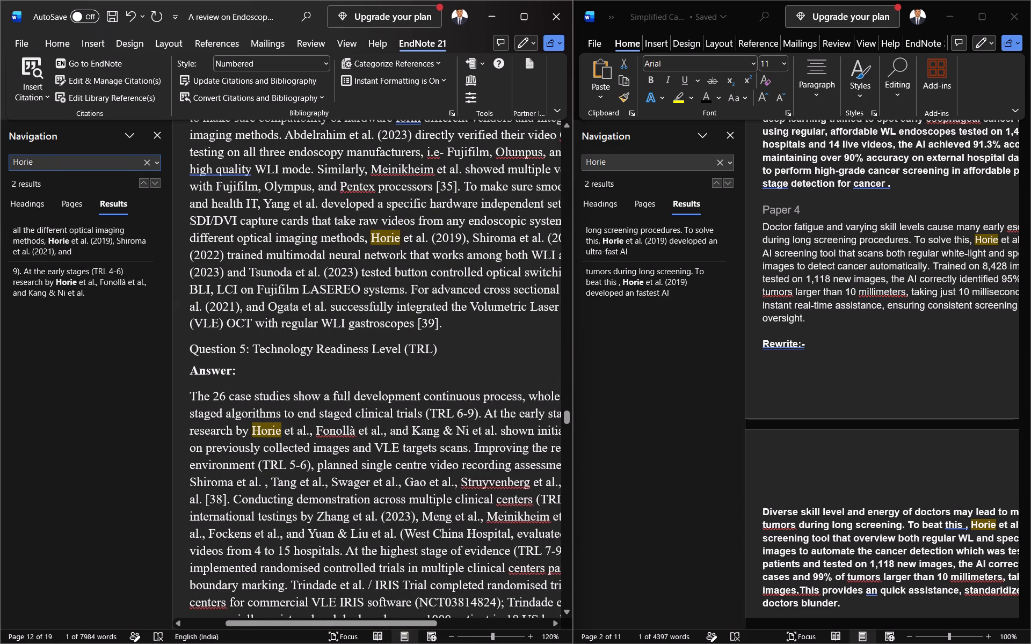
pyautogui.click(57, 248)
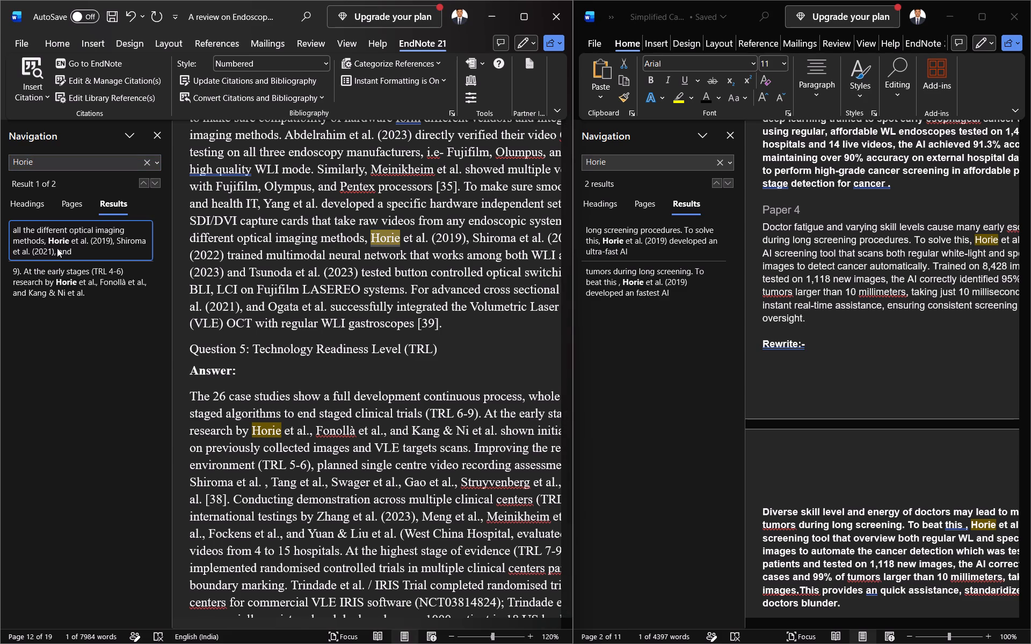
pyautogui.click(400, 241)
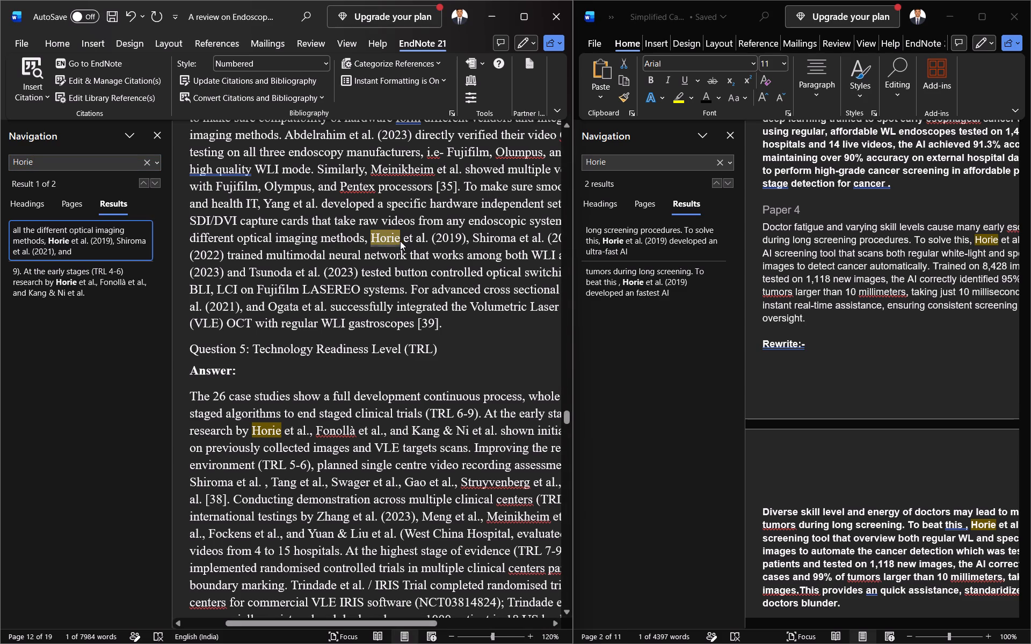
pyautogui.moveTo(401, 238); pyautogui.dragTo(374, 236)
pyautogui.hotkey('ctrl', 'v')
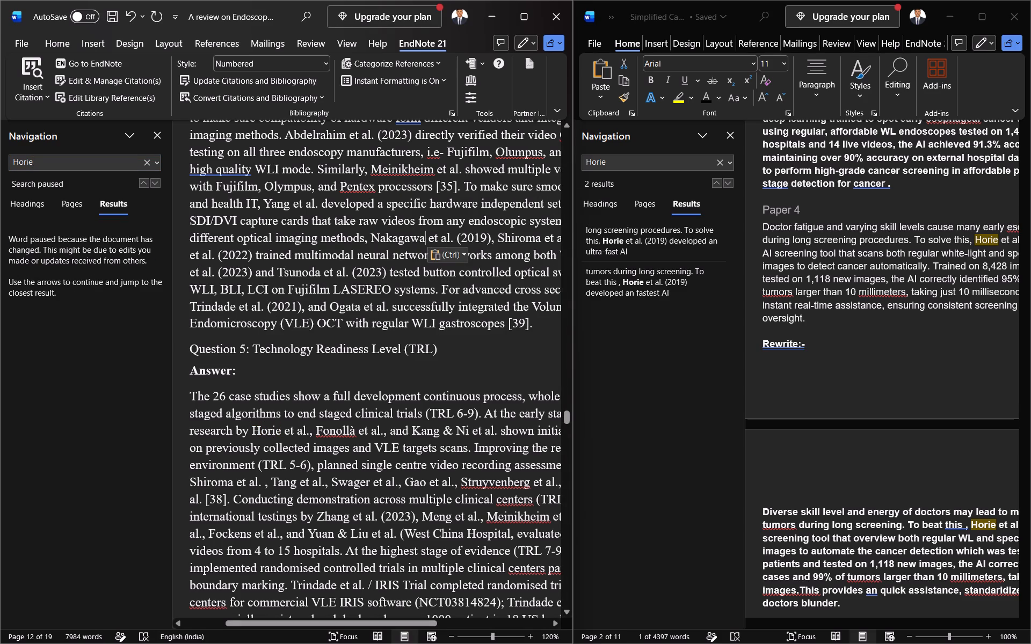
# Replace the author name "Horie" with "Nakagawa" in the Technology Readiness Level answer.
pyautogui.moveTo(280, 431); pyautogui.dragTo(268, 430)
pyautogui.moveTo(268, 430); pyautogui.dragTo(250, 429)
pyautogui.hotkey('ctrl', 'v')
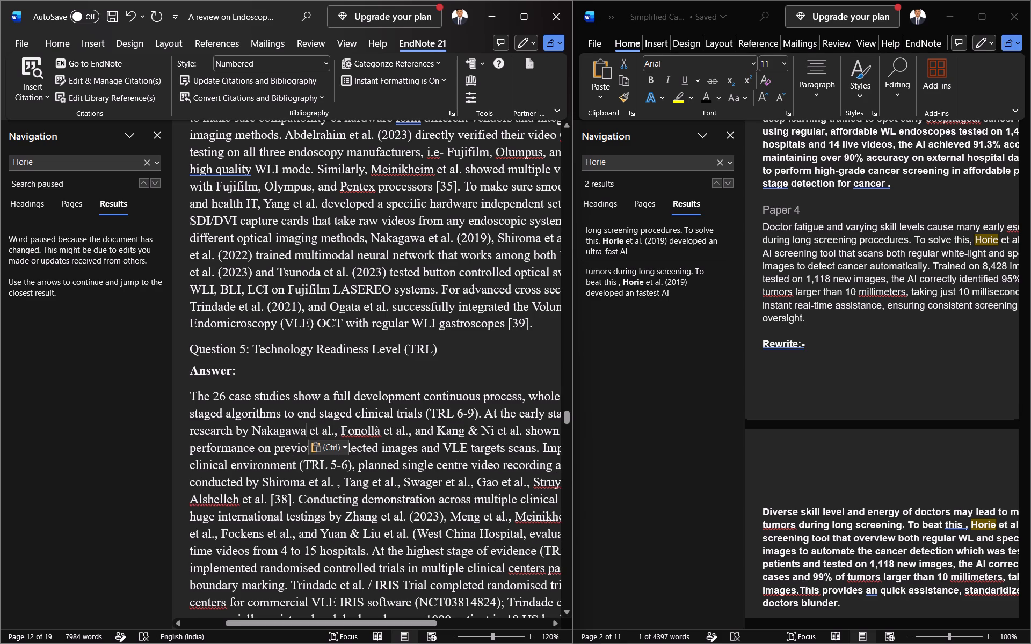
# Insert the Nakagawa EndNote reference before the full stop after "both WLI and NBI" in the Interoperability answer.
pyautogui.hscroll(-1, 506, 243)
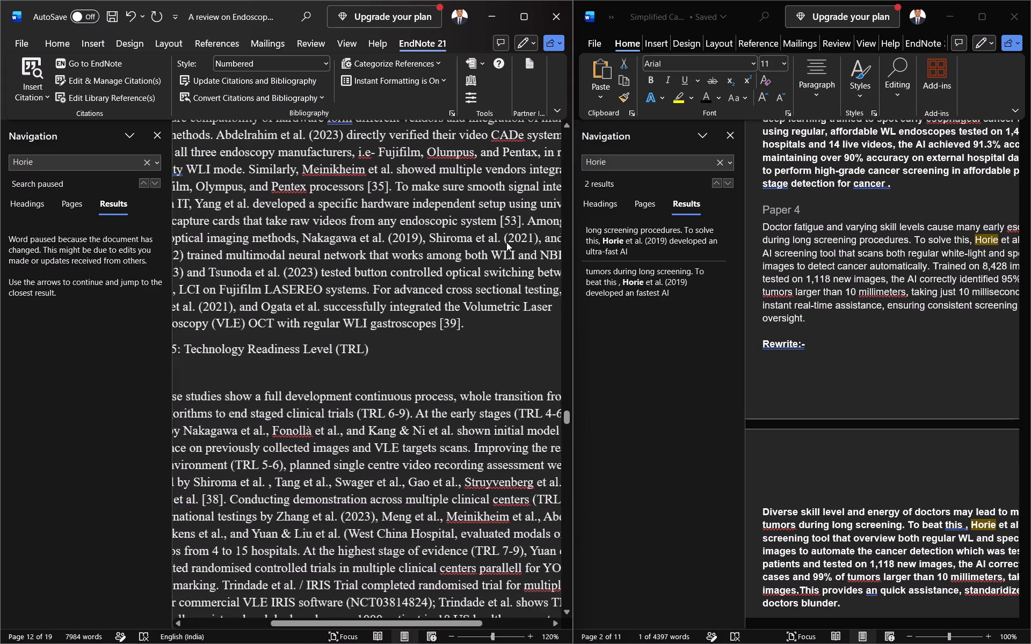
pyautogui.hscroll(-1, 506, 242)
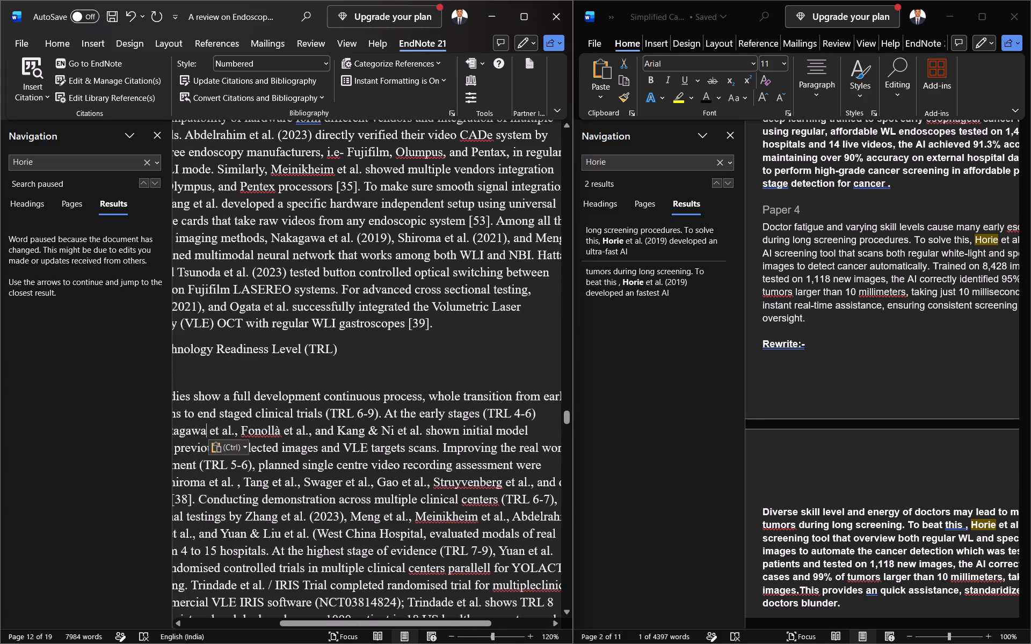
pyautogui.hscroll(-1, 451, 248)
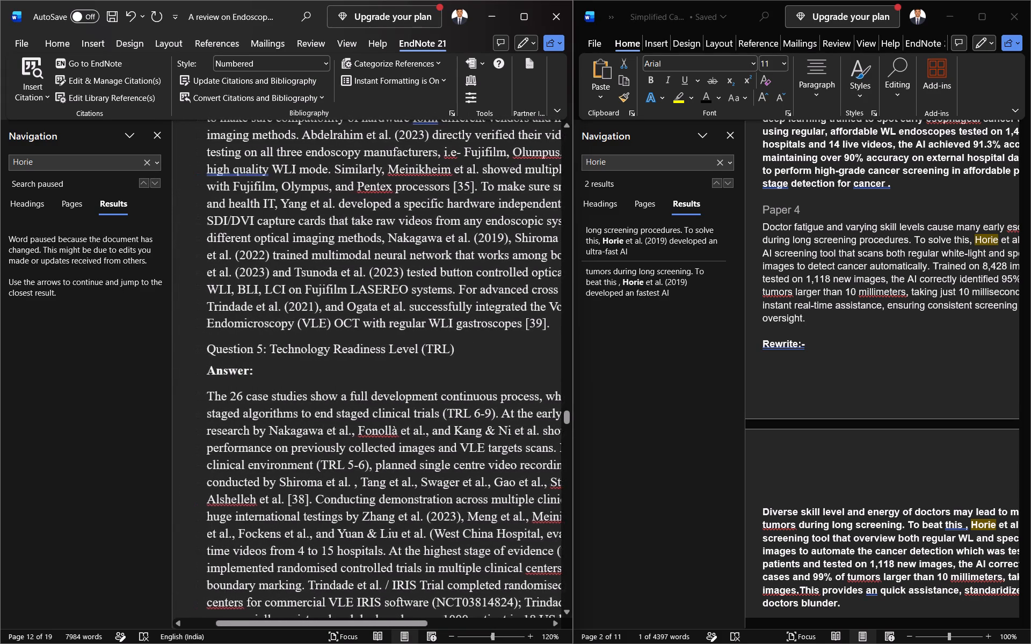
pyautogui.hscroll(-1, 316, 246)
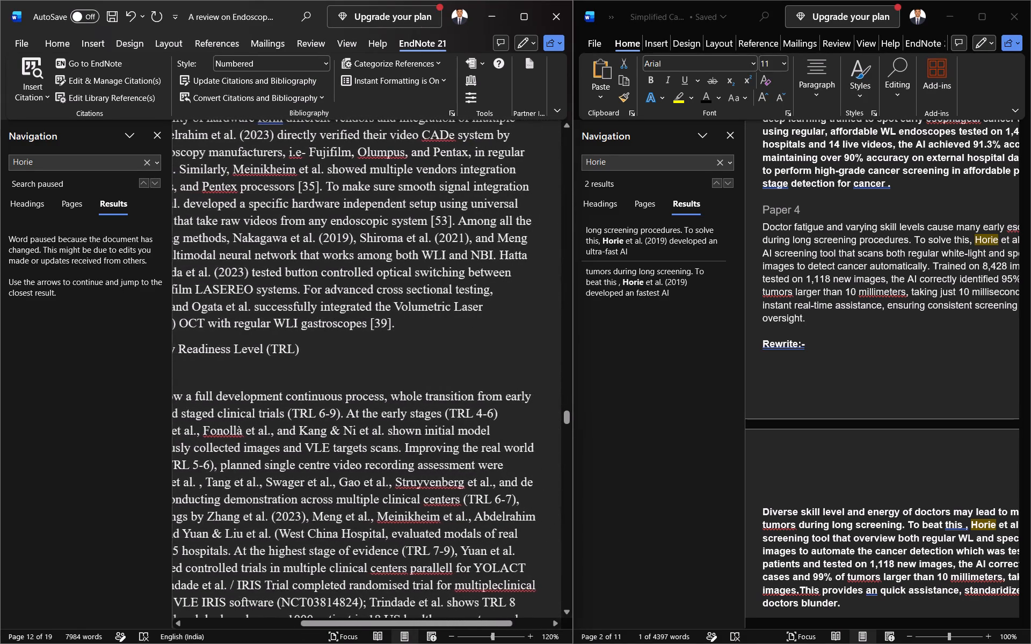
pyautogui.click(493, 255)
pyautogui.press('space')
pyautogui.click(23, 68)
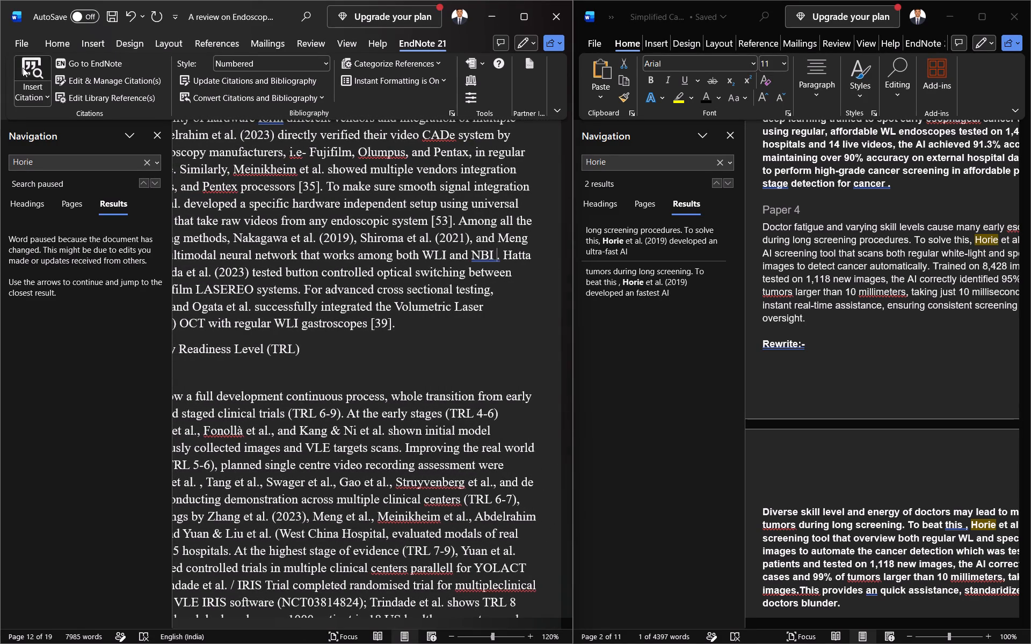
pyautogui.hotkey('ctrl', 'v')
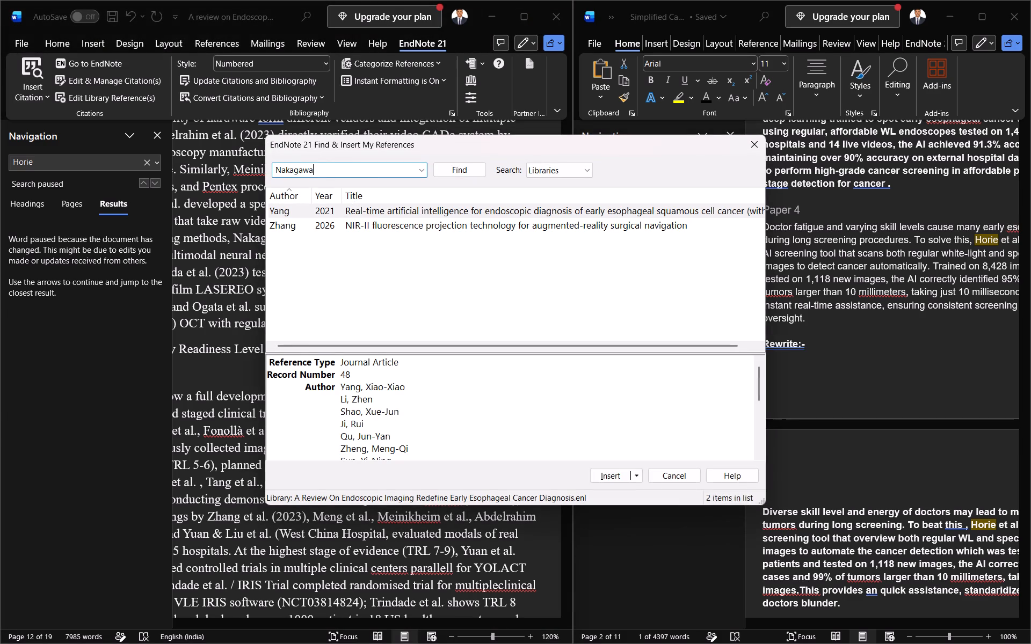
pyautogui.click(460, 173)
pyautogui.click(609, 470)
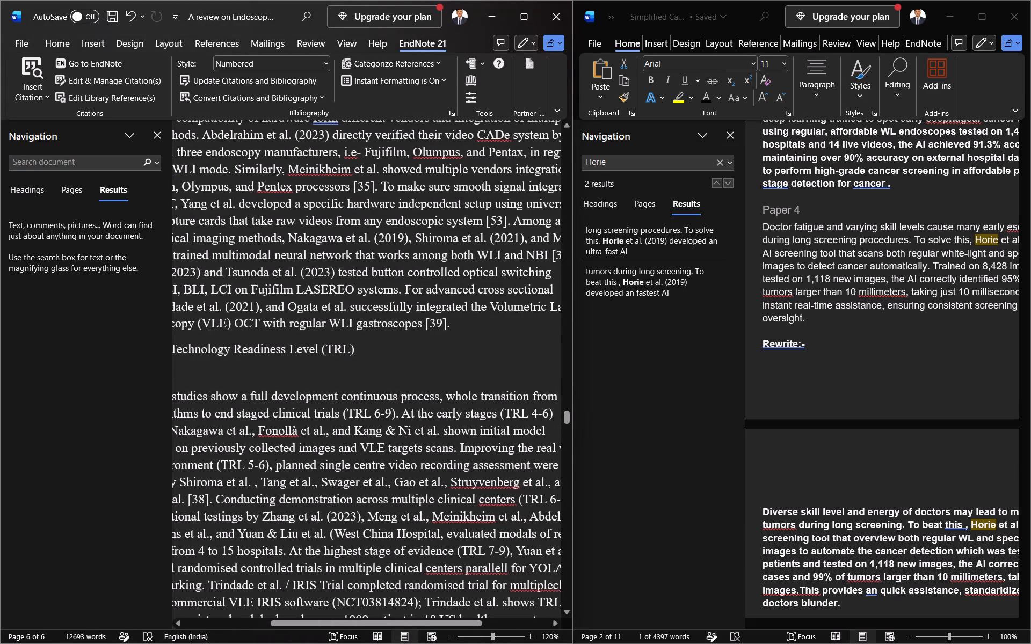
# Search the simplified case document for the author "Shiroma", copied from the Interoperability answer, to identify the matching paper.
pyautogui.moveTo(458, 239); pyautogui.dragTo(419, 239)
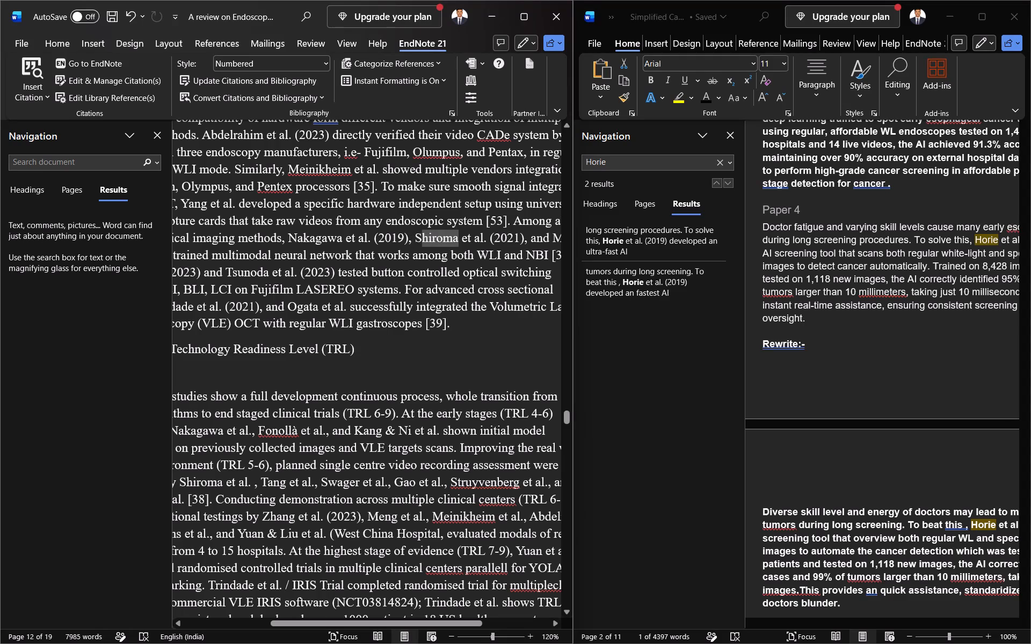
pyautogui.moveTo(419, 239); pyautogui.dragTo(415, 241)
pyautogui.hotkey('ctrl', 'c')
pyautogui.hotkey('ctrl', 'c')
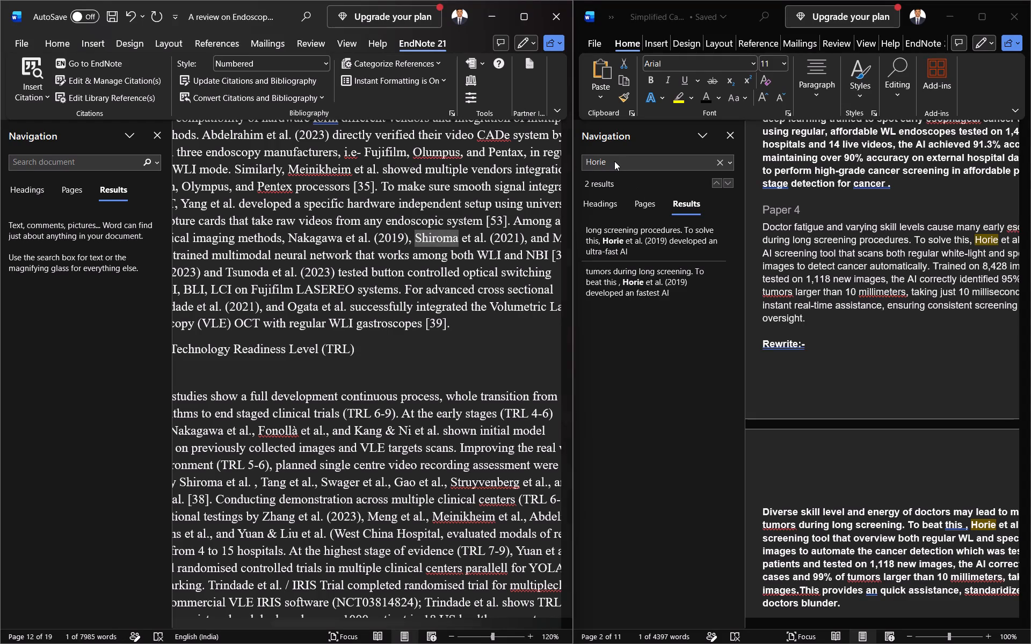
pyautogui.click(616, 159)
pyautogui.moveTo(616, 158); pyautogui.dragTo(546, 162)
pyautogui.moveTo(608, 160); pyautogui.dragTo(567, 161)
pyautogui.hotkey('ctrl', 'v')
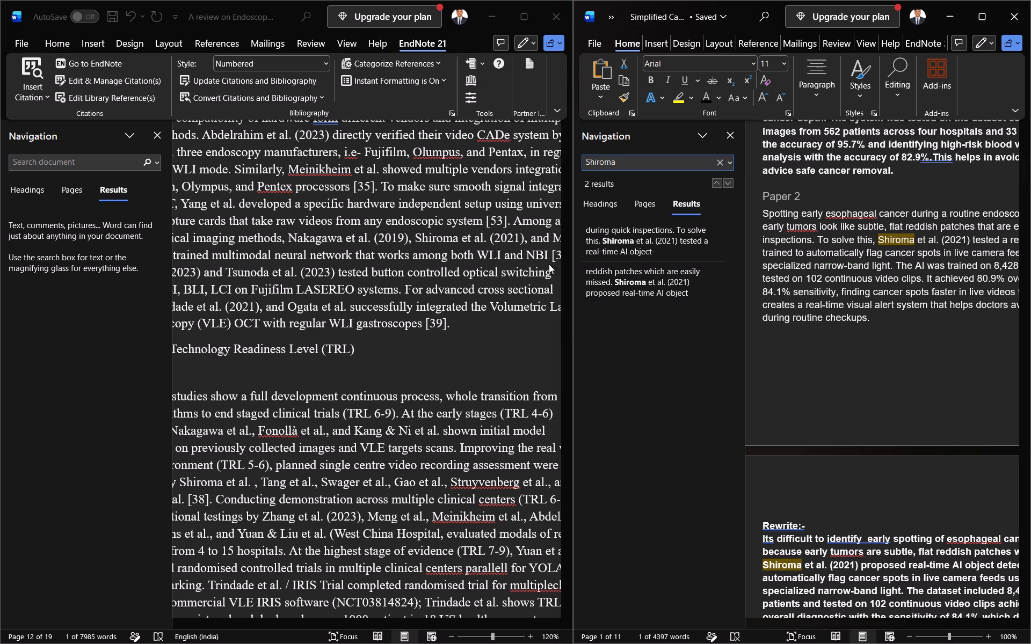
# Look through the numbered paper summaries in the endoscopic review for the item covering Shiroma's real-time object detection study.
pyautogui.scroll(4, 297, 287)
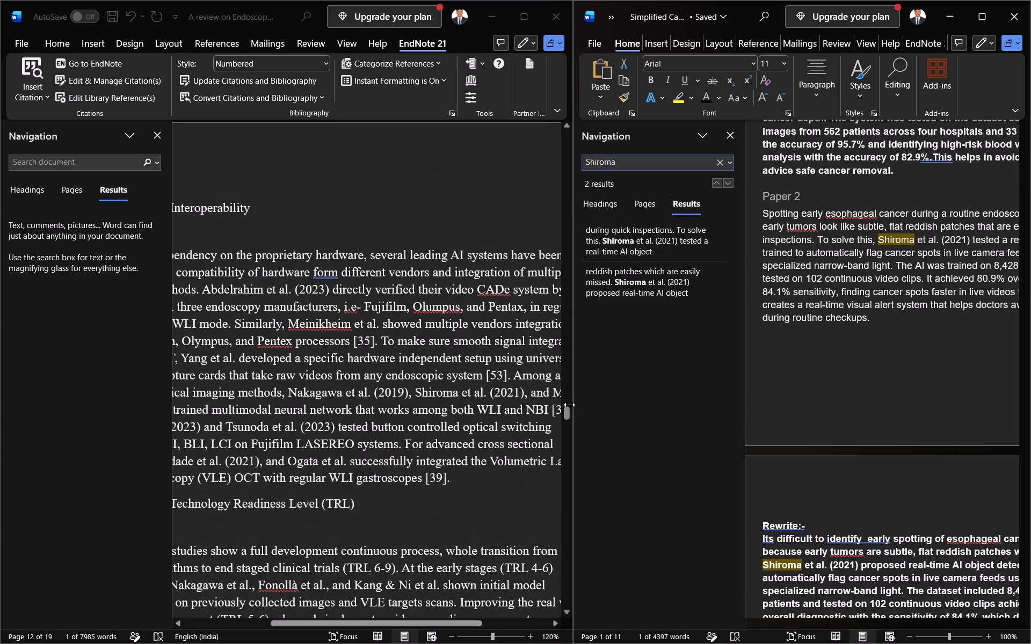
pyautogui.moveTo(568, 413); pyautogui.dragTo(560, 339)
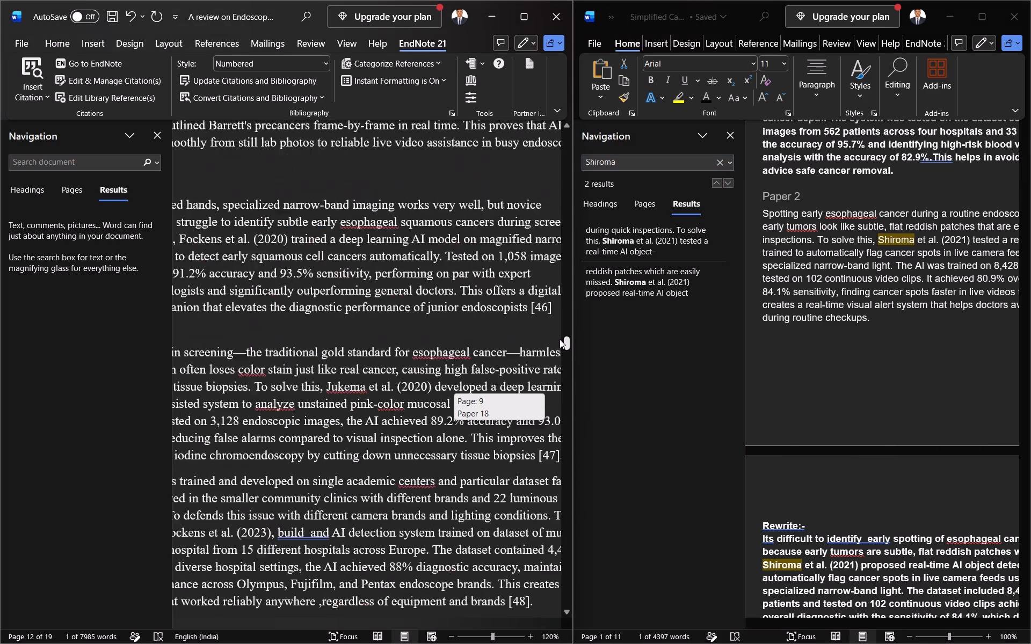
pyautogui.moveTo(560, 339); pyautogui.dragTo(552, 299)
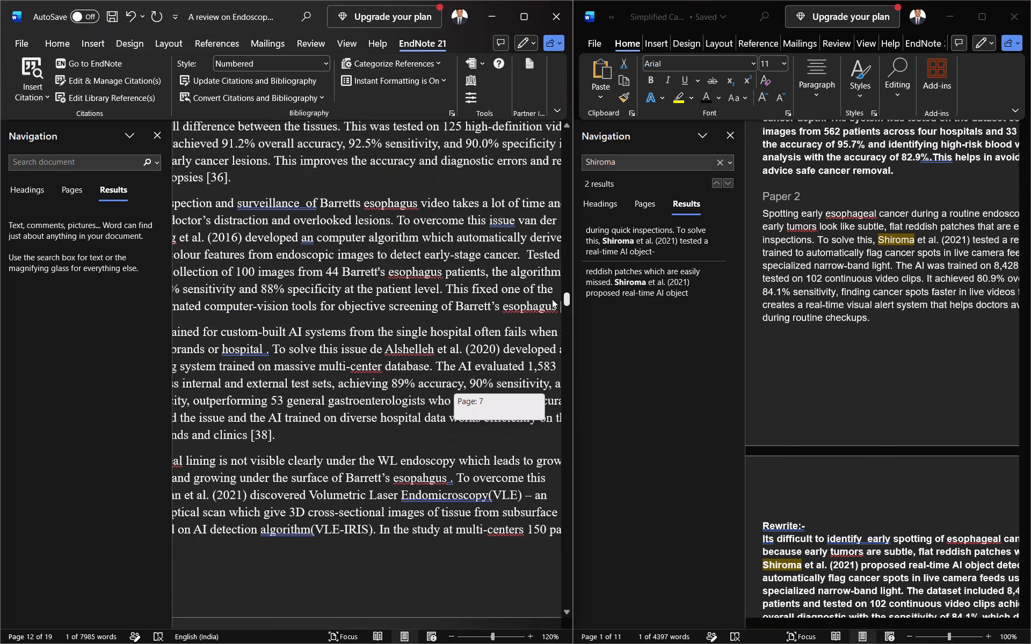
pyautogui.moveTo(552, 299); pyautogui.dragTo(551, 277)
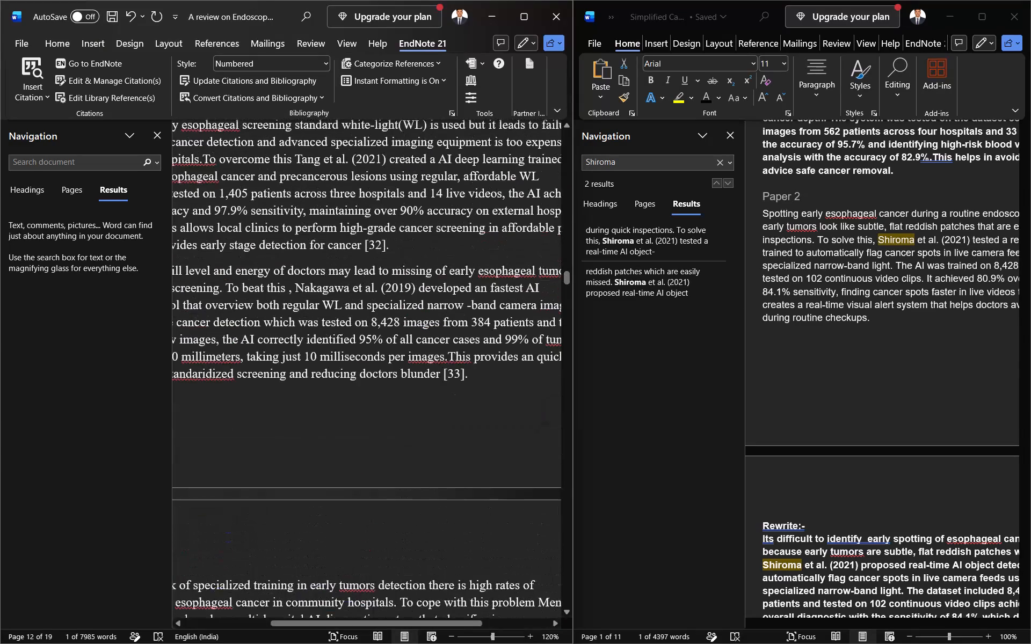
pyautogui.hscroll(1, 549, 272)
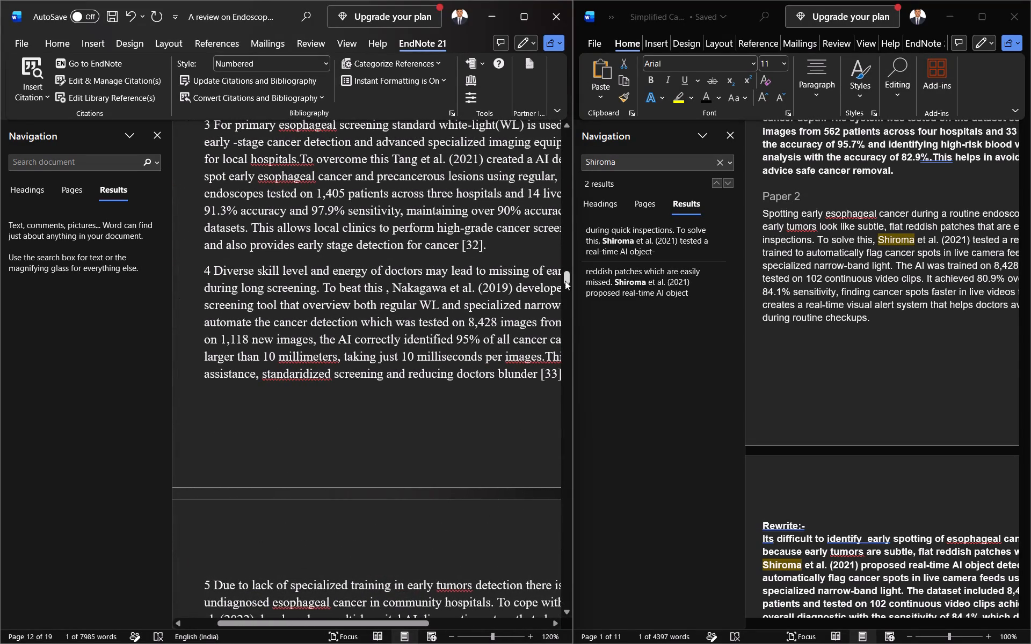
pyautogui.moveTo(565, 276); pyautogui.dragTo(565, 268)
pyautogui.scroll(1, 564, 266)
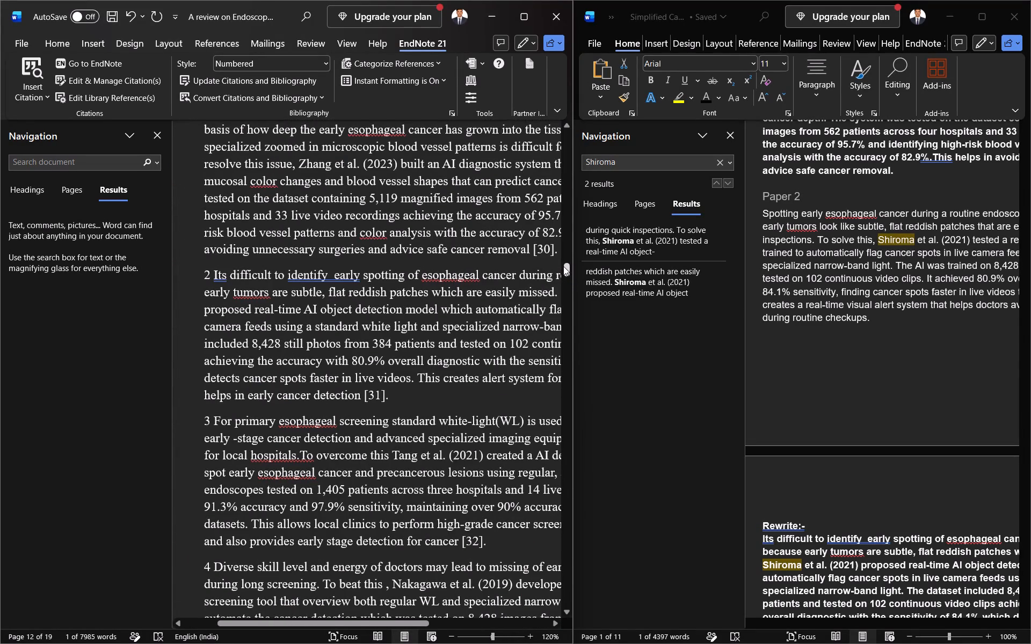
pyautogui.scroll(1, 563, 266)
pyautogui.hscroll(-2, 563, 266)
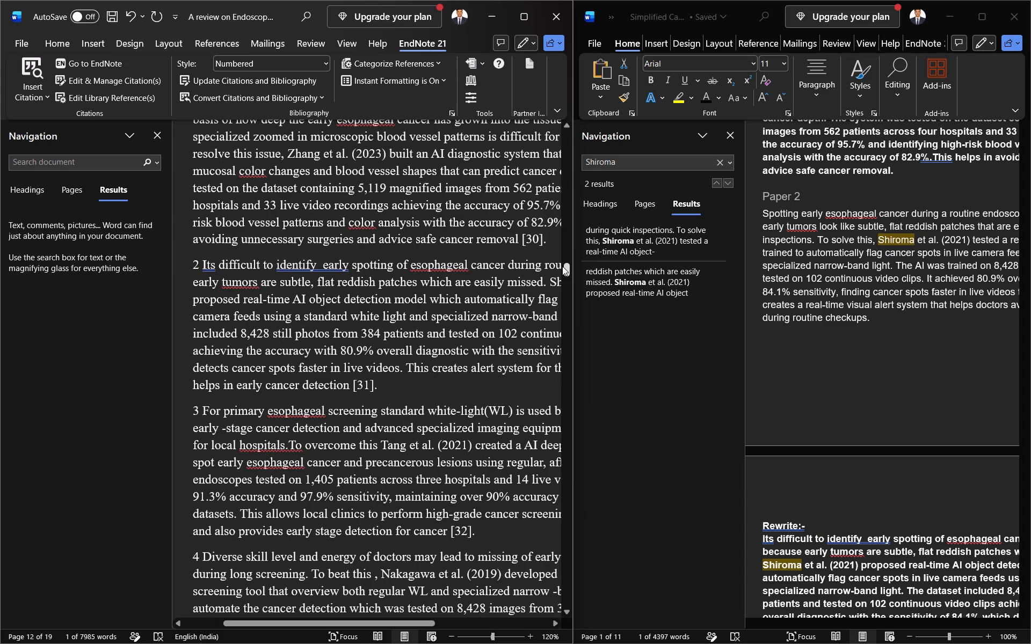
pyautogui.hscroll(-1, 562, 266)
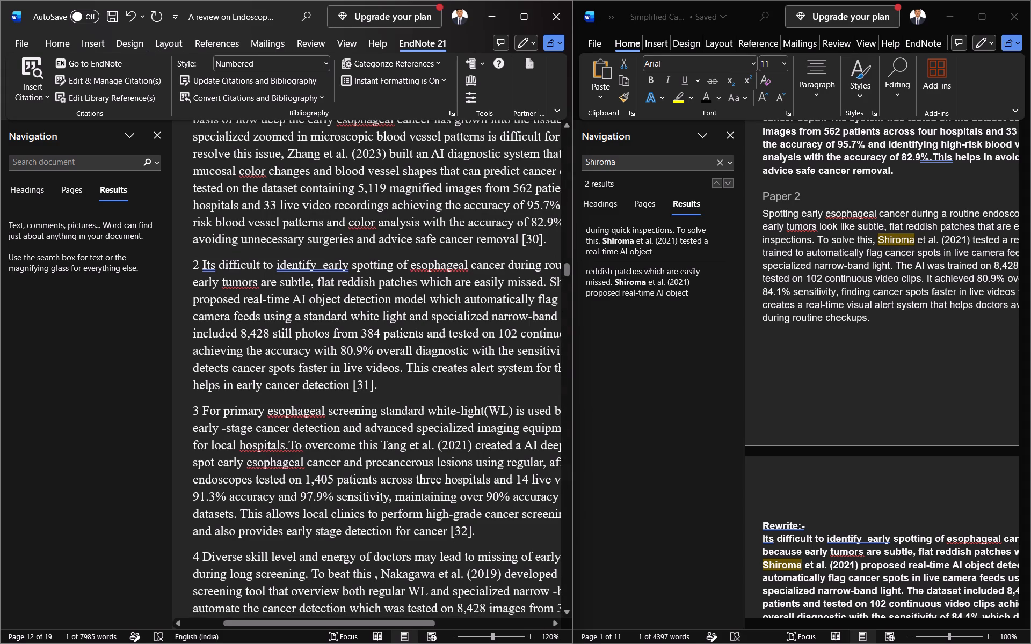
pyautogui.click(349, 257)
pyautogui.hscroll(-1, 349, 257)
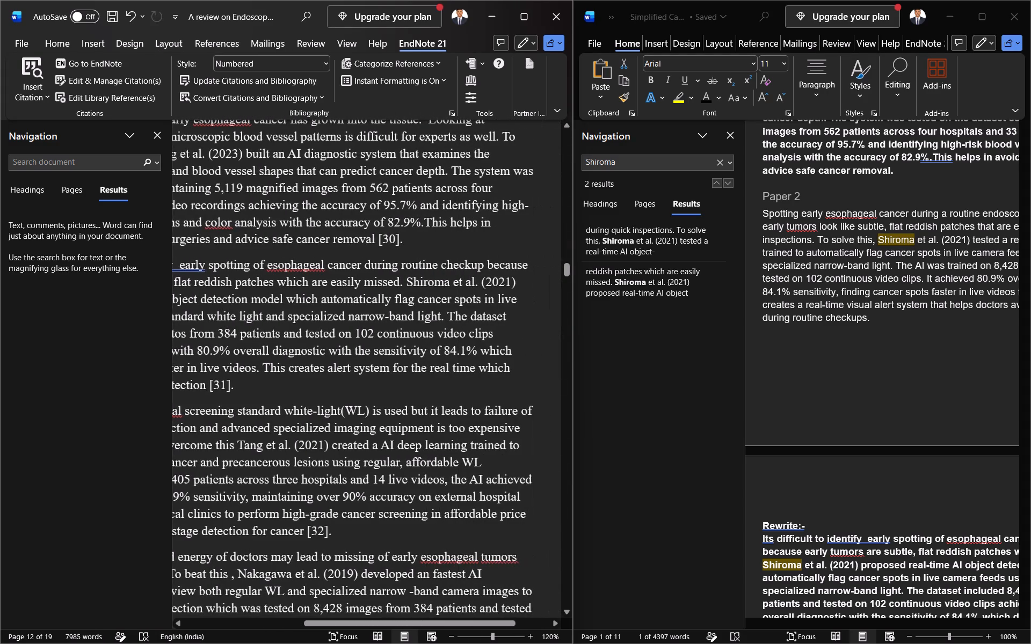
pyautogui.hscroll(-1, 374, 258)
pyautogui.moveTo(569, 270); pyautogui.dragTo(570, 288)
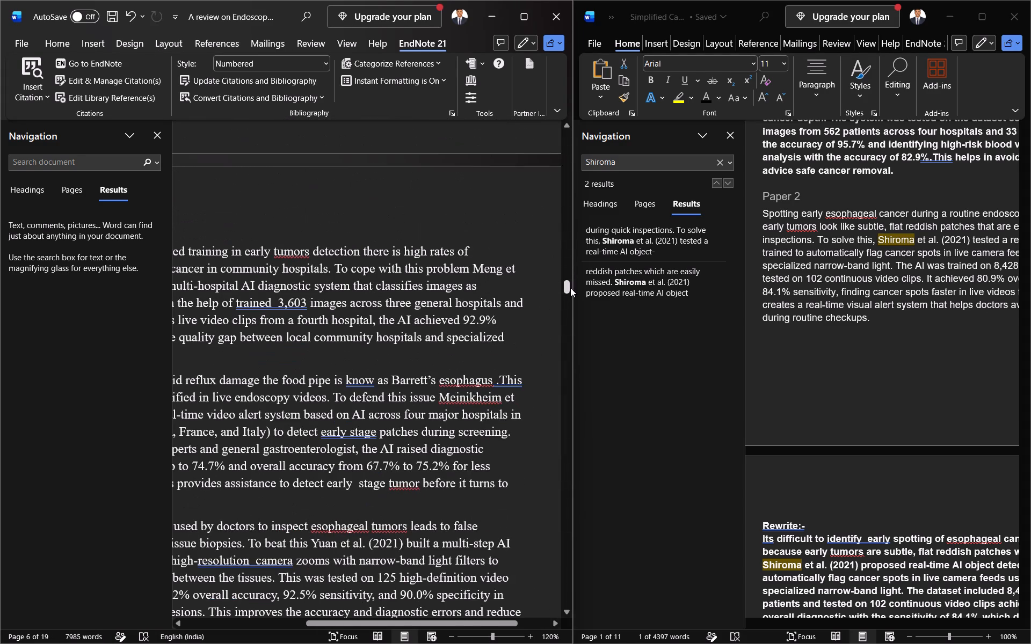
# Search the review for "Shiroma" and go through the matches as far as the Interoperability answer.
pyautogui.click(72, 157)
pyautogui.hotkey('ctrl', 'v')
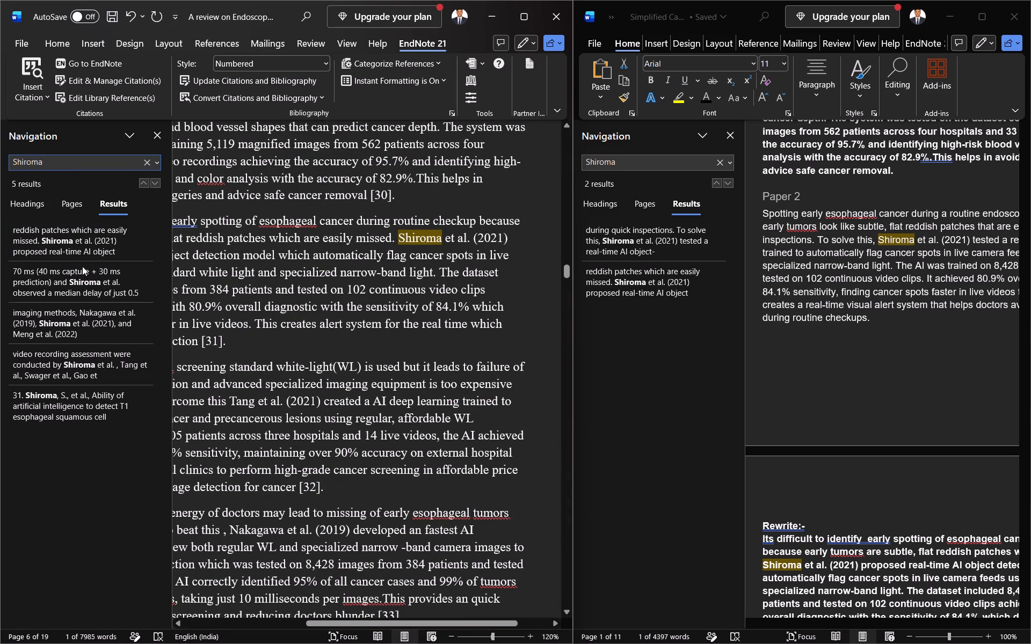
pyautogui.click(75, 277)
pyautogui.hscroll(1, 322, 317)
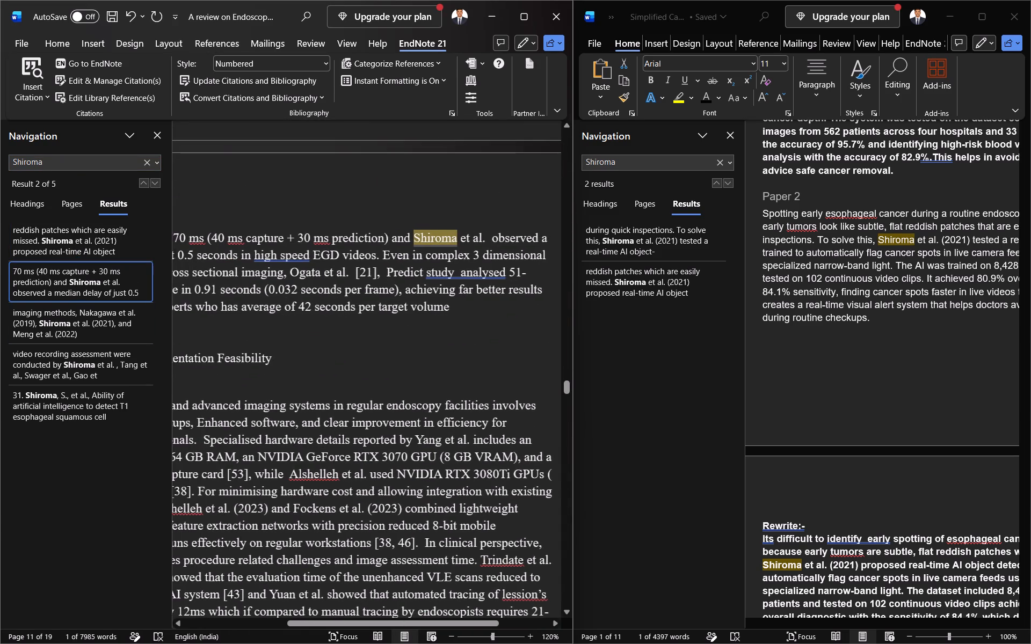
pyautogui.hscroll(3, 322, 316)
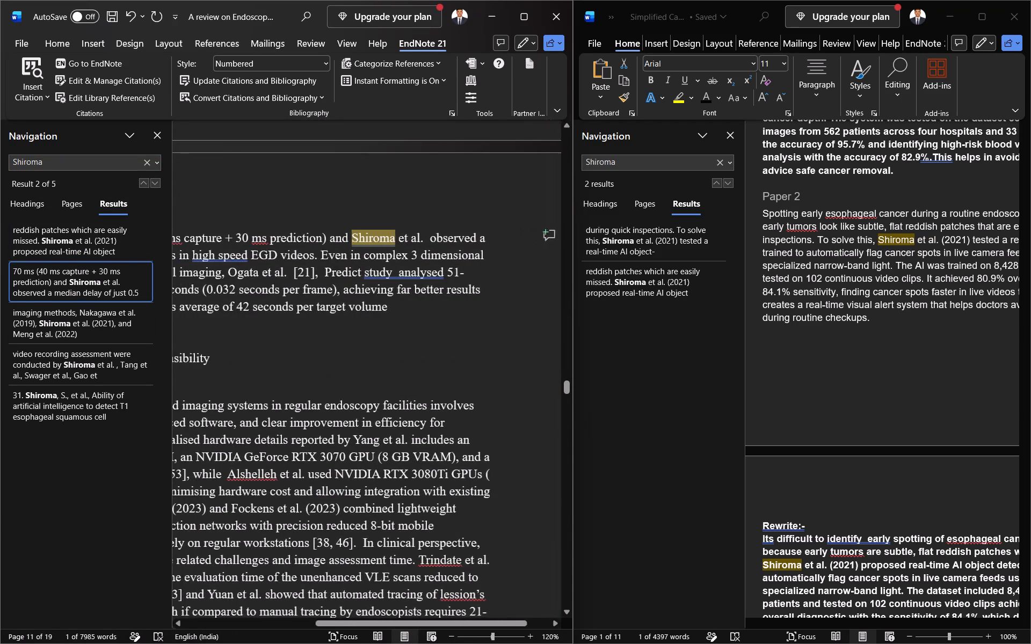
pyautogui.click(68, 328)
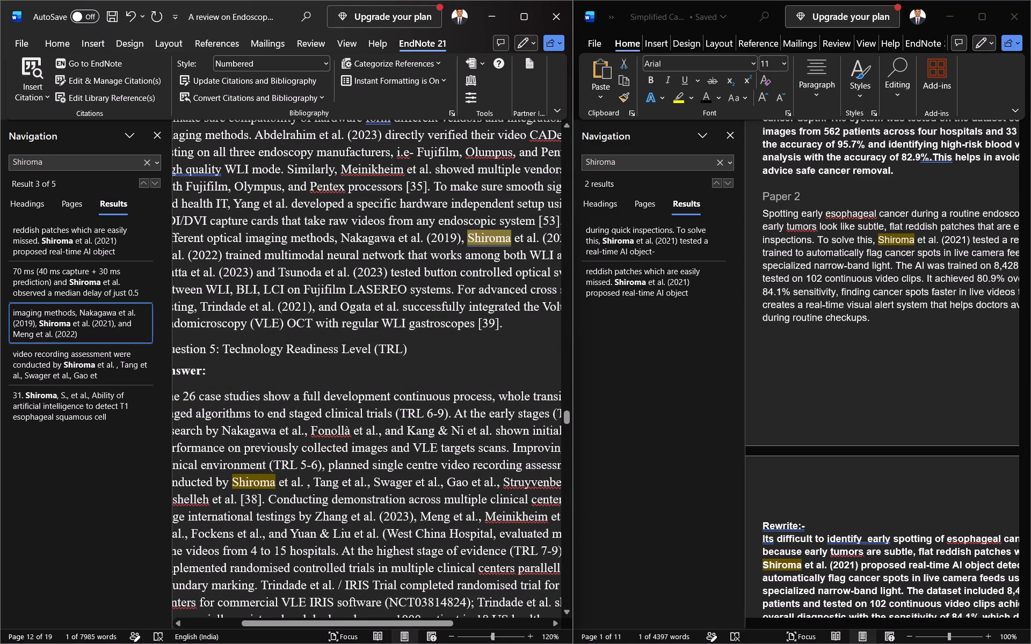
# Remove the year (2019) after "Nakagawa et al." in the Interoperability answer, keeping the comma before "Shiroma".
pyautogui.click(459, 241)
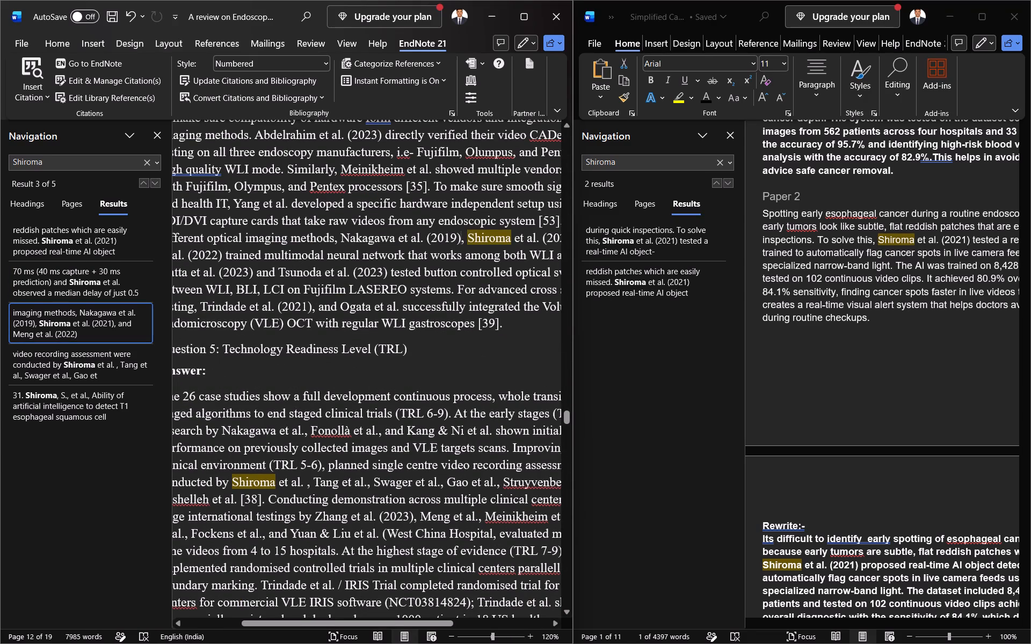
pyautogui.press('BackSpace')
pyautogui.press('BackSpace')
pyautogui.press('BackSpace')
pyautogui.press('BackSpace')
pyautogui.press('BackSpace')
pyautogui.press('BackSpace')
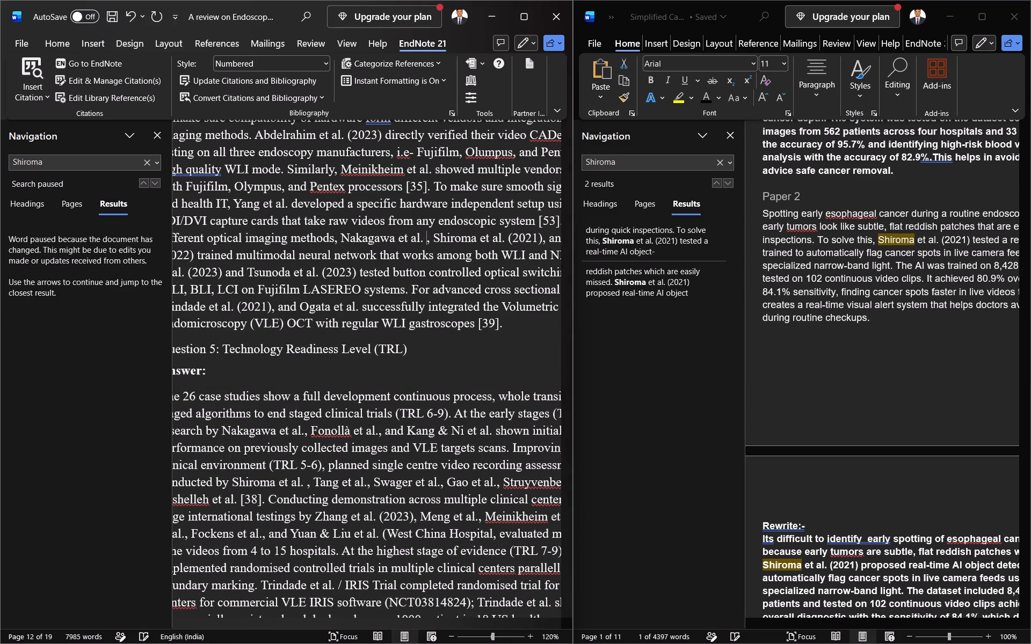
pyautogui.press('BackSpace')
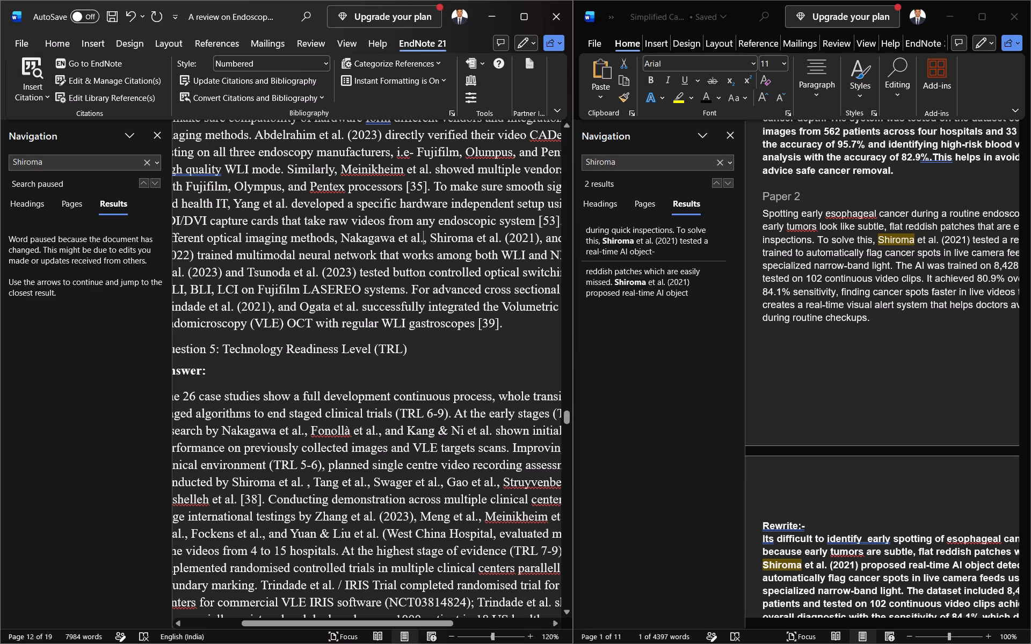
# Remove the year (2021) after "Shiroma et al." in the Interoperability answer, leaving a comma and space before "and Meng".
pyautogui.moveTo(539, 236); pyautogui.dragTo(508, 236)
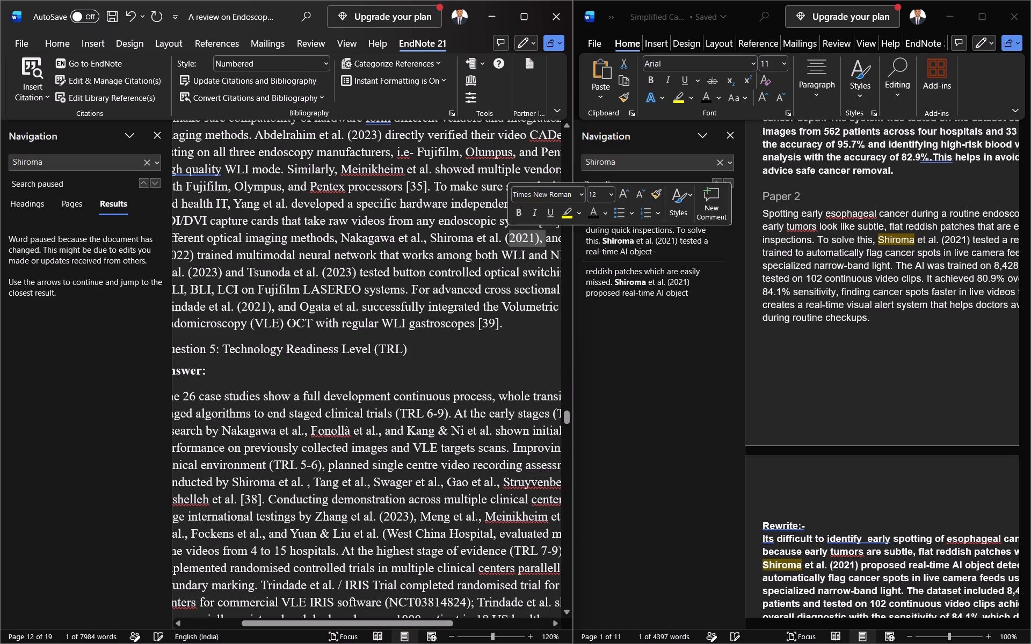
pyautogui.press('BackSpace')
pyautogui.press('BackSpace')
pyautogui.press('BackSpace')
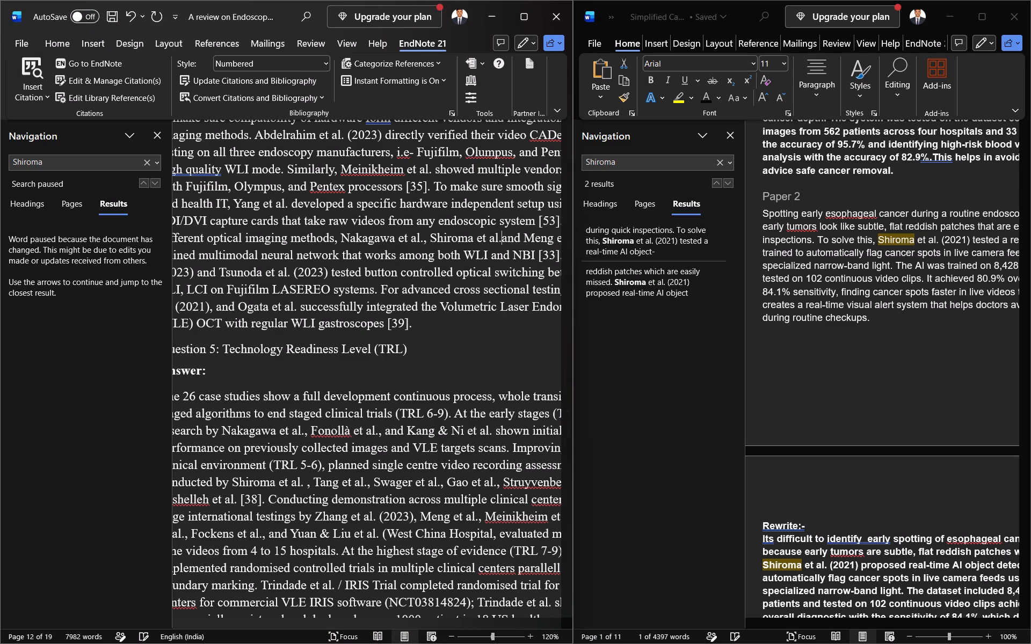
pyautogui.write(',')
pyautogui.press('space')
# Remove the year (2022) after "Meng et al." in the Interoperability answer.
pyautogui.hscroll(1, 521, 248)
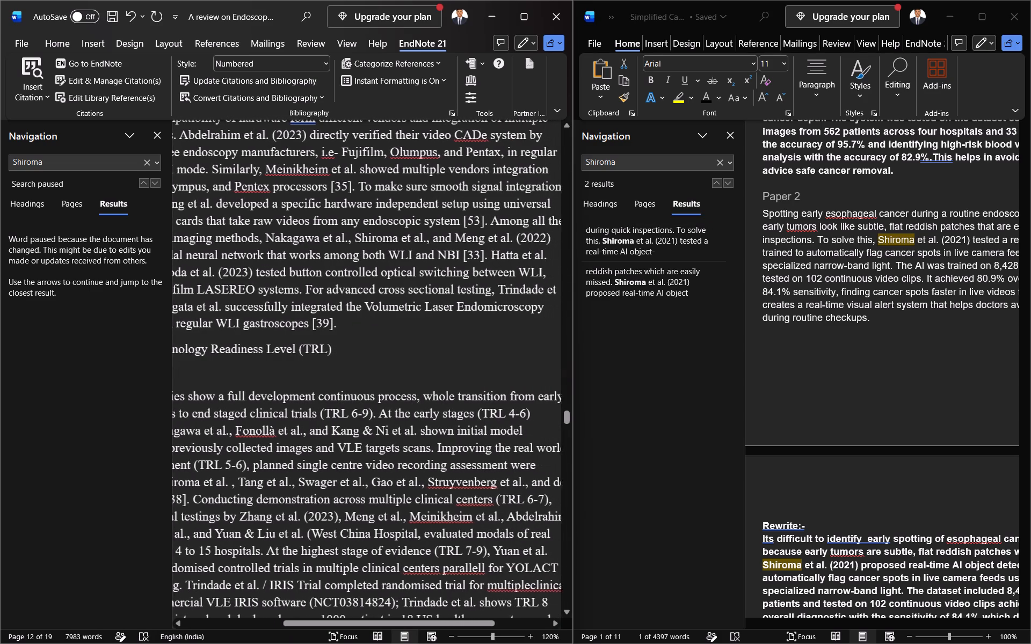
pyautogui.hscroll(1, 529, 249)
pyautogui.moveTo(519, 235); pyautogui.dragTo(550, 235)
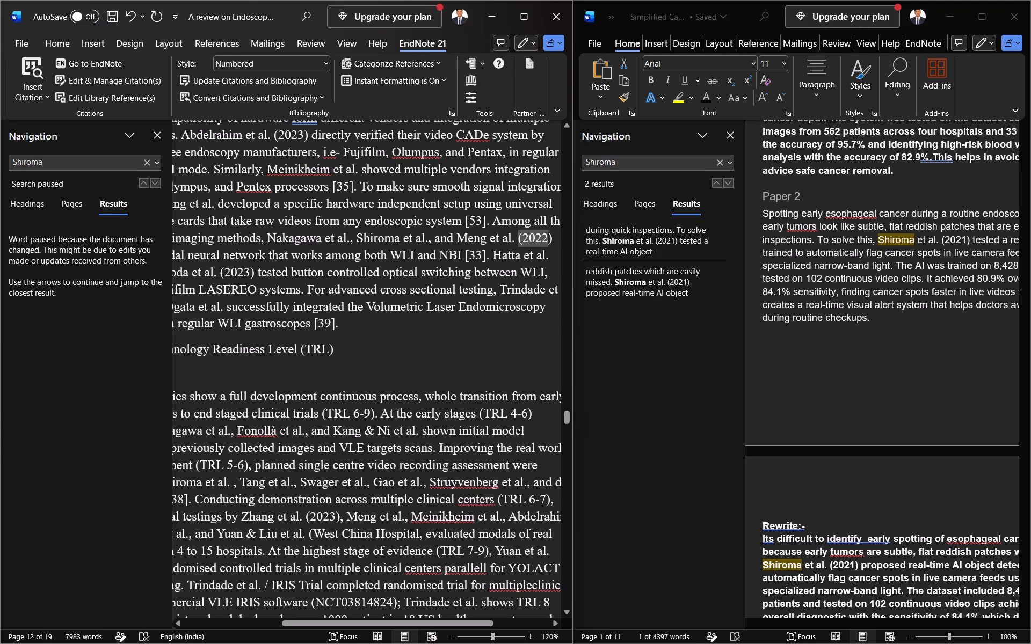
pyautogui.moveTo(550, 235); pyautogui.dragTo(550, 235)
pyautogui.press('BackSpace')
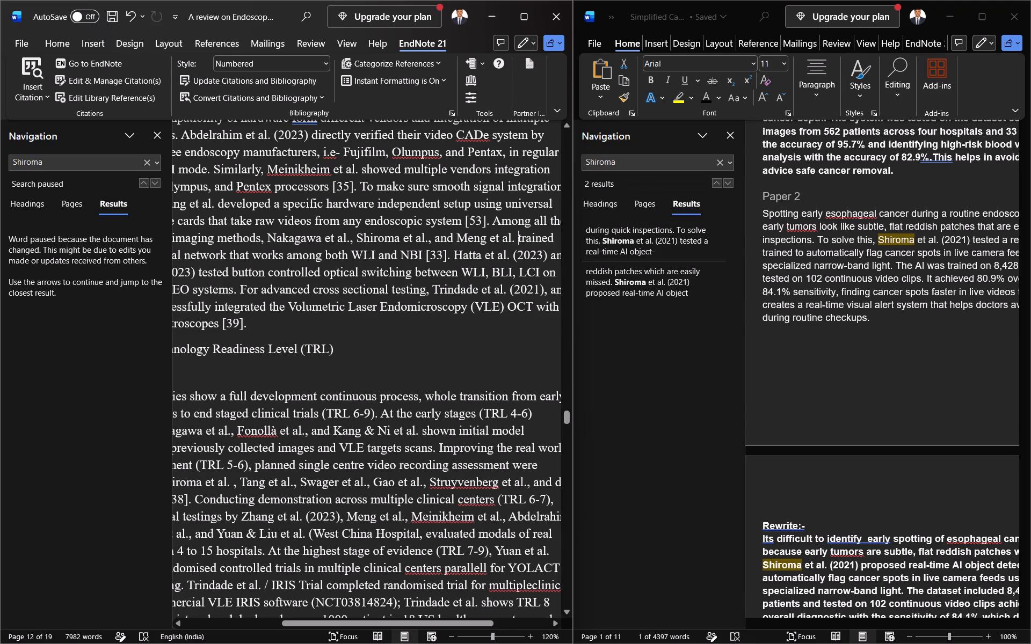
# Remove the year (2023) after "Tsunoda et al." in the Interoperability answer.
pyautogui.hscroll(1, 385, 264)
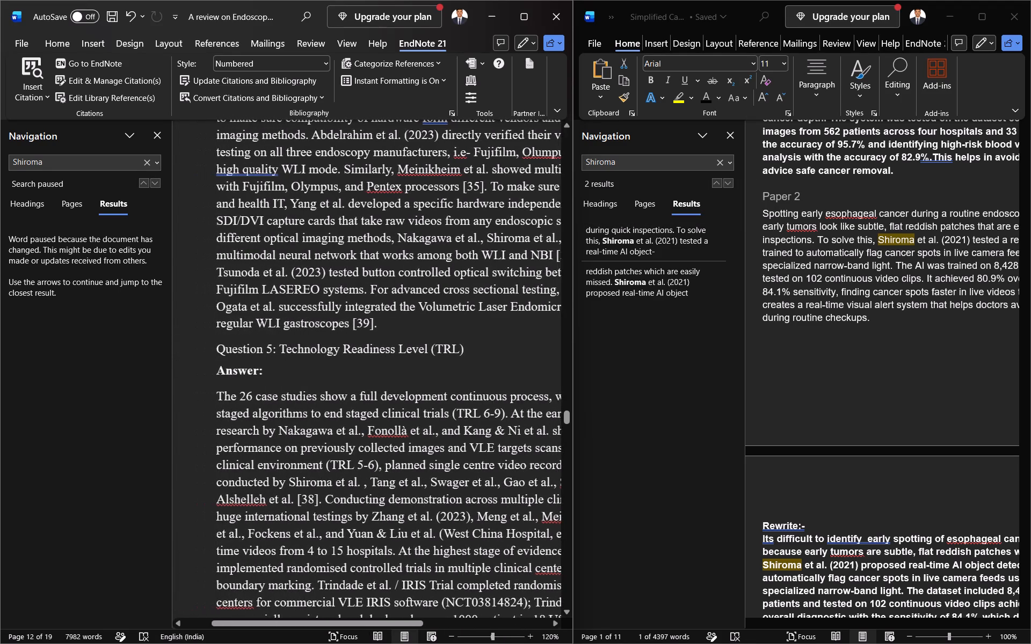
pyautogui.hscroll(1, 306, 276)
pyautogui.click(313, 274)
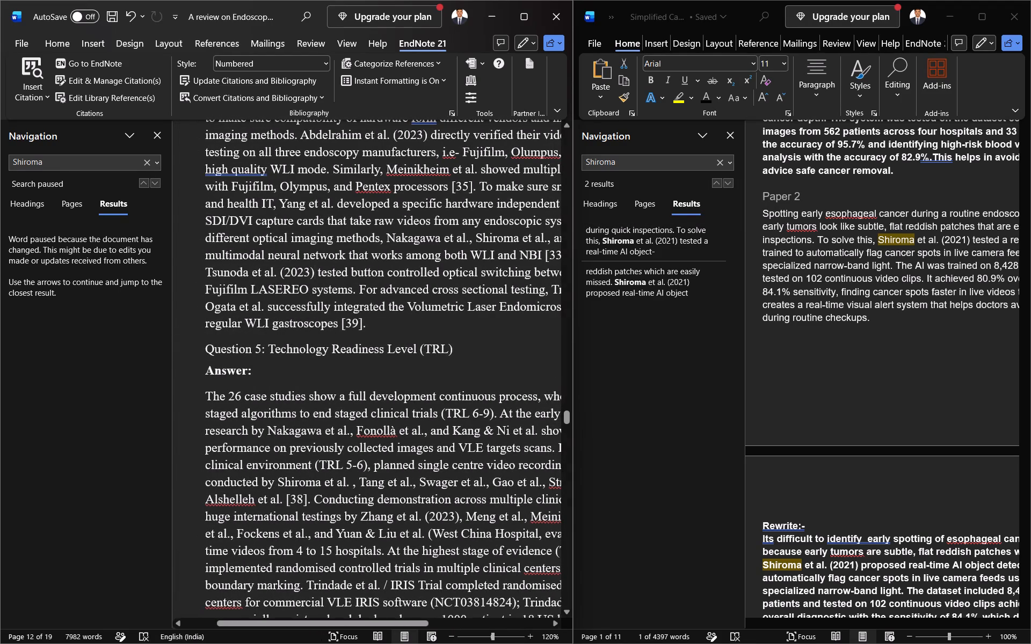
pyautogui.press('BackSpace')
pyautogui.press('BackSpace')
pyautogui.press('BackSpace')
pyautogui.press('BackSpace')
pyautogui.press('BackSpace')
pyautogui.press('BackSpace')
pyautogui.press('BackSpace')
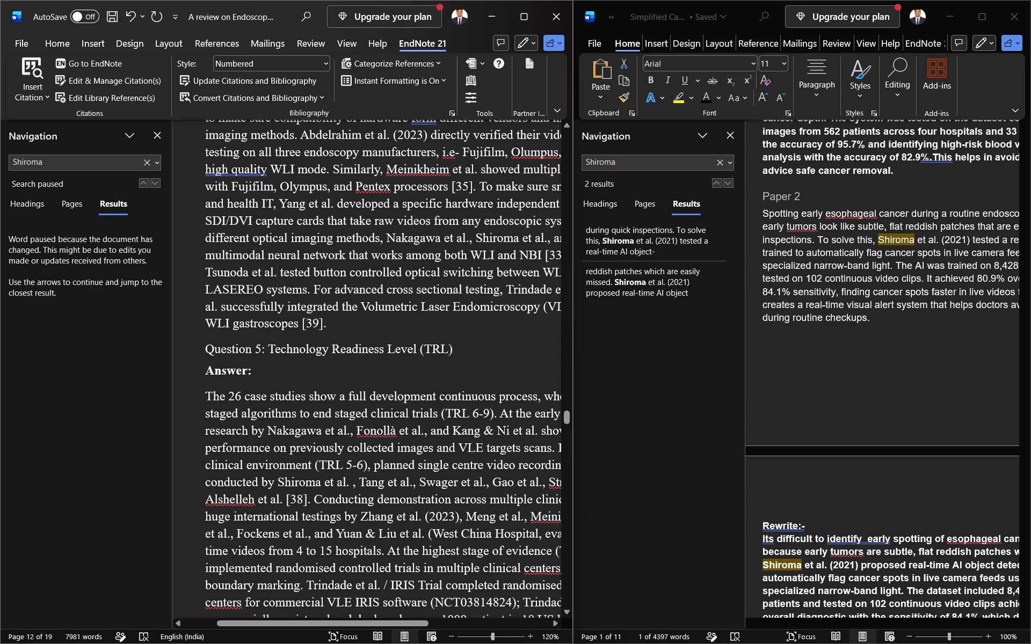
# Search the simplified case document for the author "hatta", named in the Interoperability answer's sentence on optical switching.
pyautogui.keyDown('ctrl'); pyautogui.scroll(-2, 398, 292); pyautogui.keyUp('ctrl')
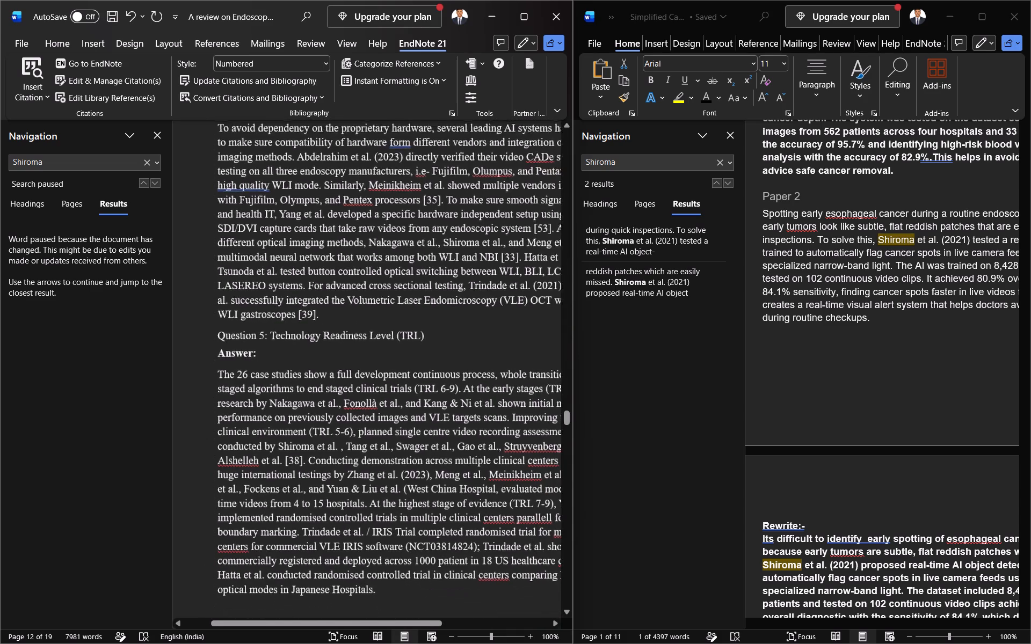
pyautogui.keyDown('ctrl'); pyautogui.scroll(-1, 398, 292); pyautogui.keyUp('ctrl')
pyautogui.hscroll(-1, 398, 292)
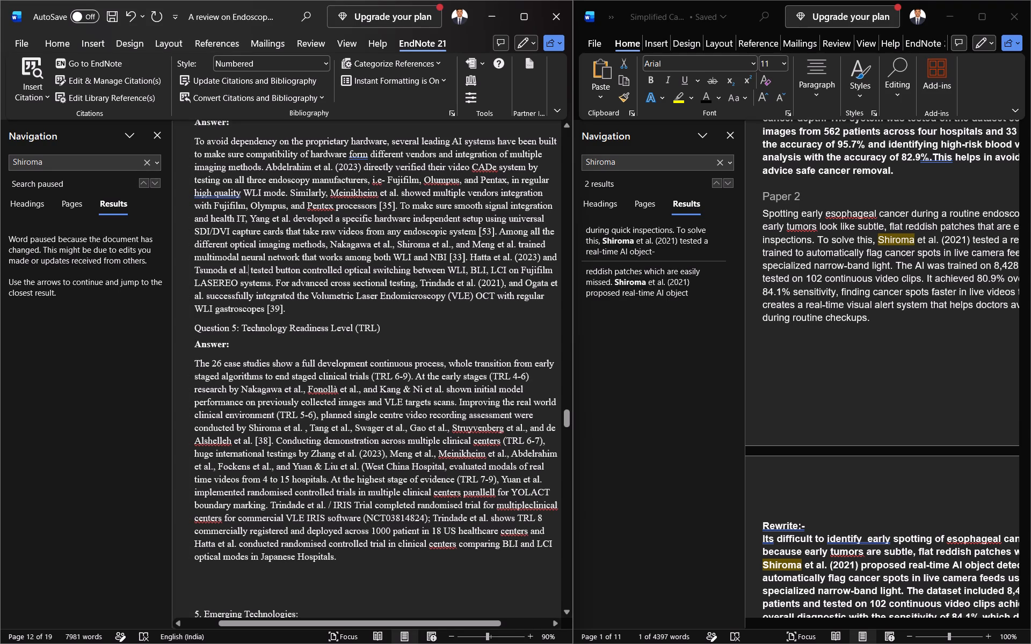
pyautogui.moveTo(471, 257); pyautogui.dragTo(490, 260)
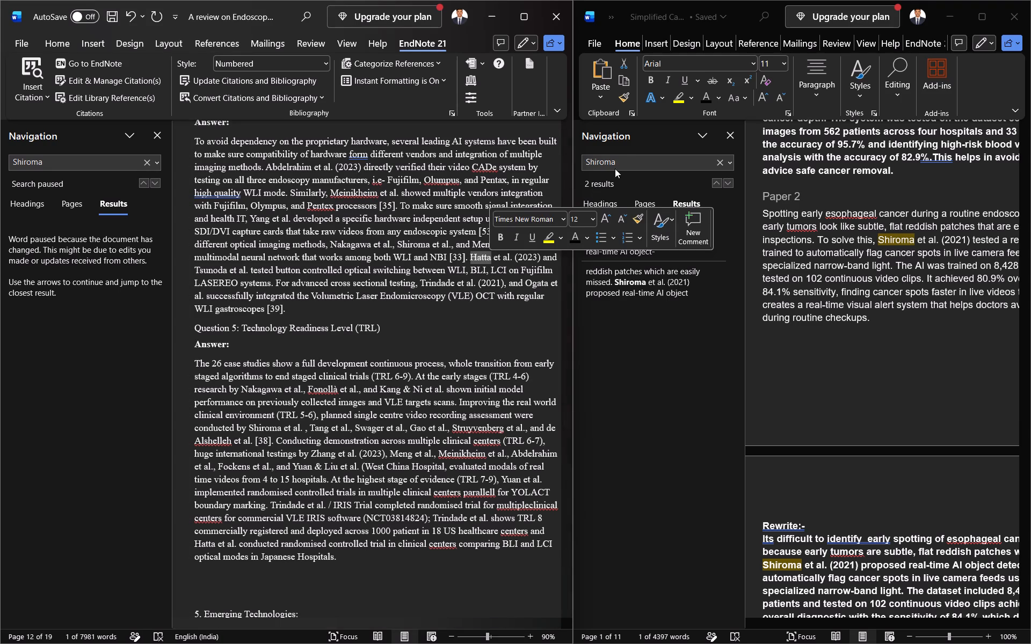
pyautogui.click(623, 157)
pyautogui.click(623, 157)
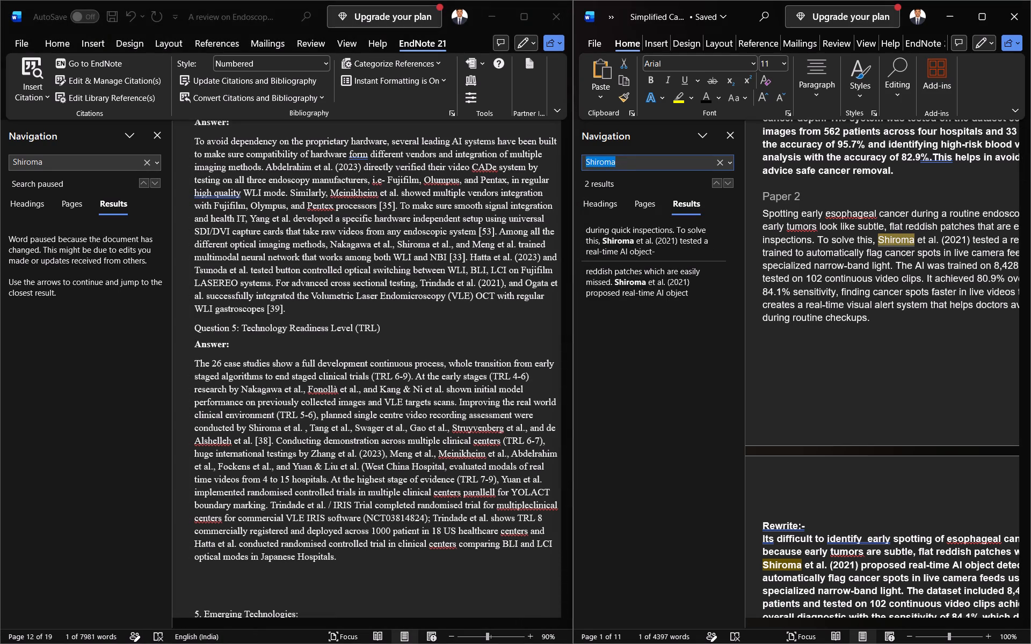
pyautogui.write('hatta')
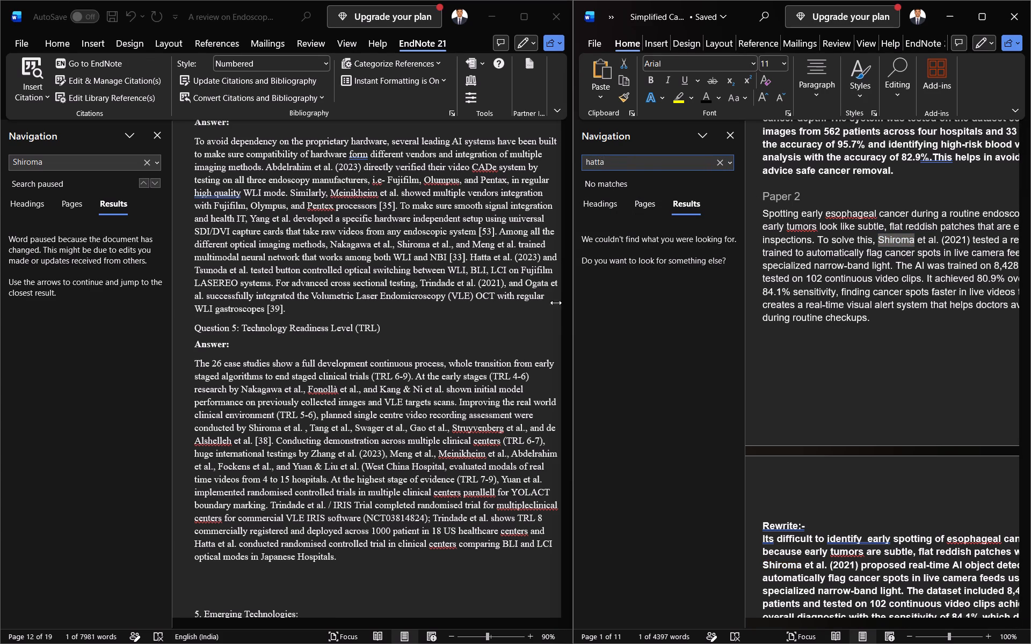
# Search the review document for "Tsunoda", named in the Interoperability answer's optical-switching sentence, and check the passages mentioning that author.
pyautogui.click(487, 259)
pyautogui.click(482, 258)
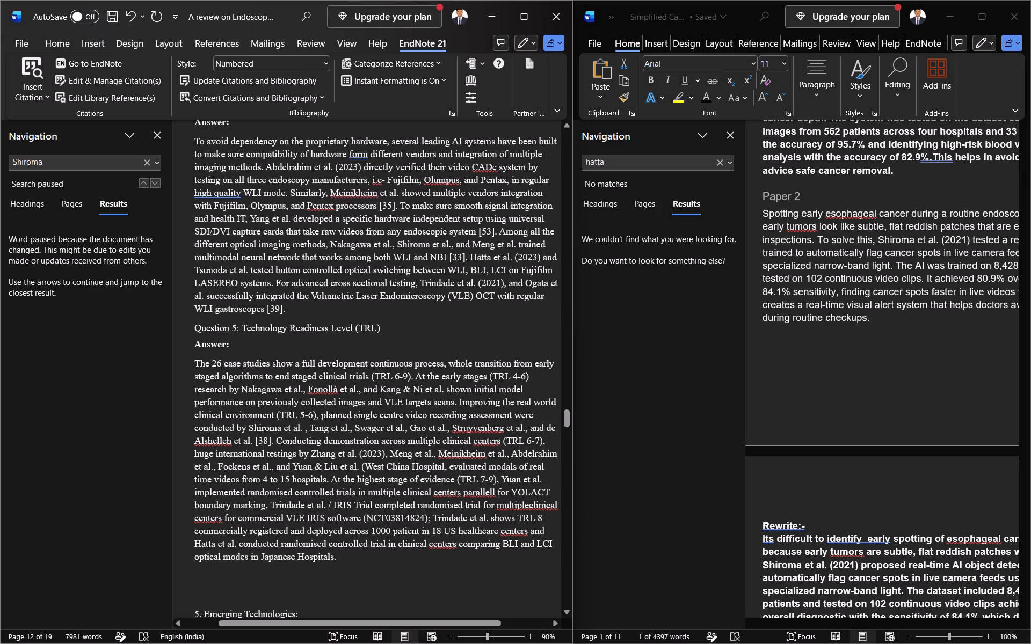
pyautogui.moveTo(473, 256); pyautogui.dragTo(539, 255)
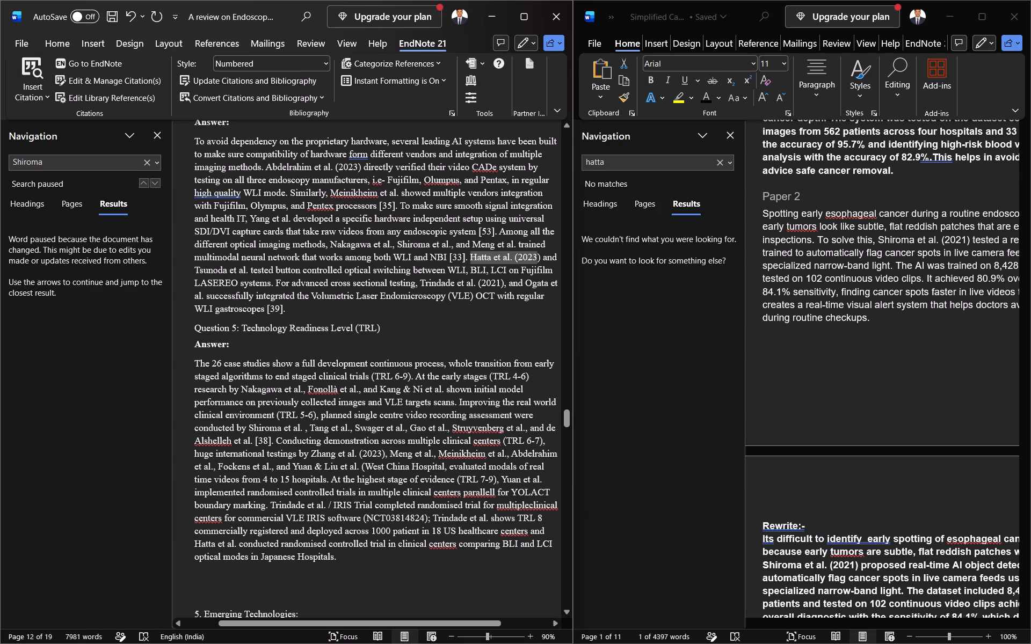
pyautogui.moveTo(539, 255); pyautogui.dragTo(550, 255)
pyautogui.moveTo(550, 255); pyautogui.dragTo(405, 273)
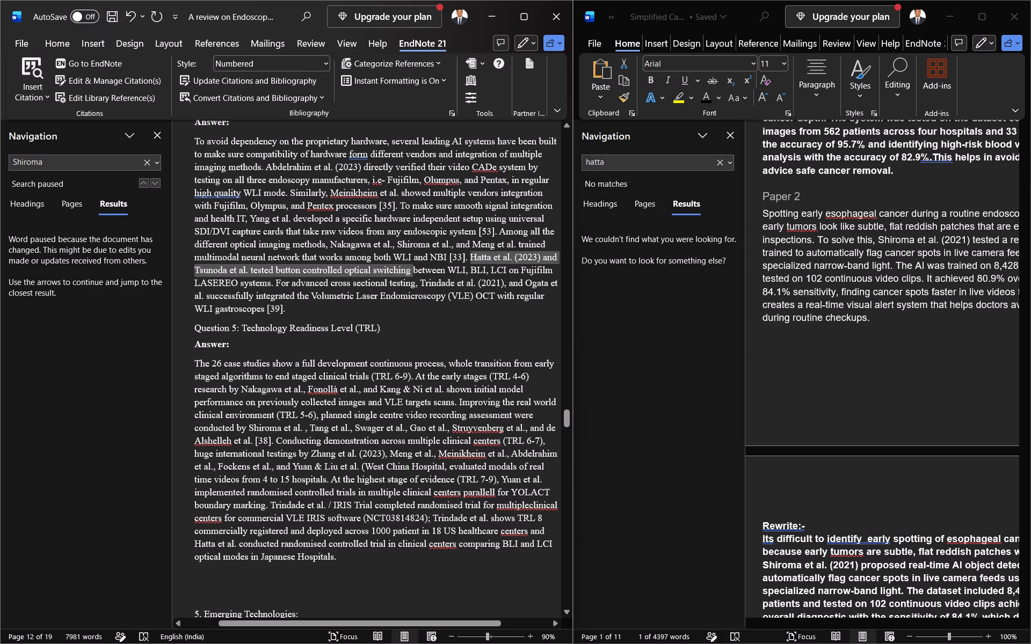
pyautogui.moveTo(405, 273); pyautogui.dragTo(267, 285)
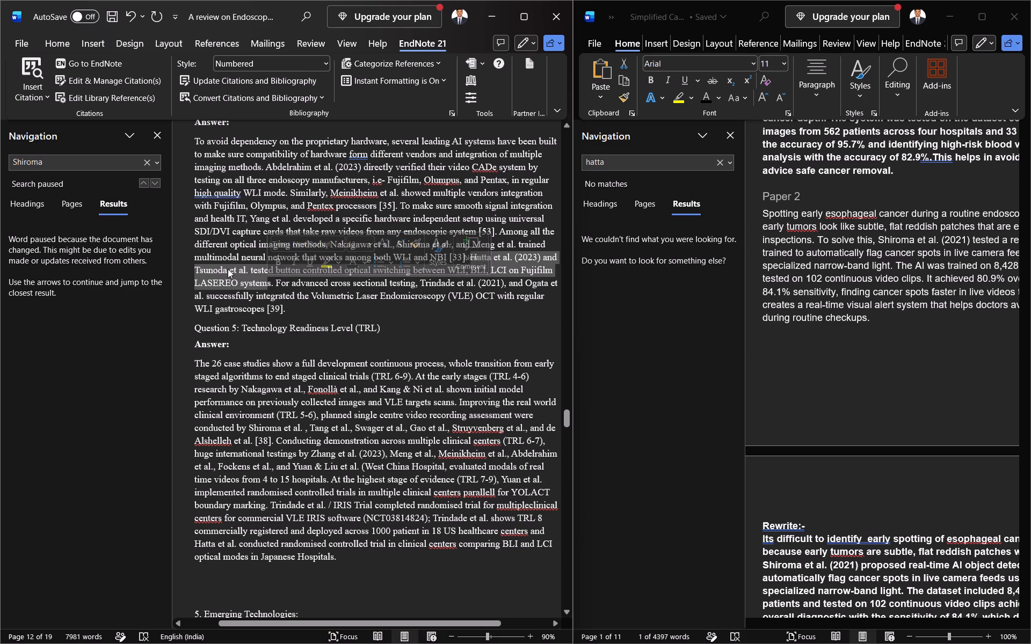
pyautogui.click(228, 269)
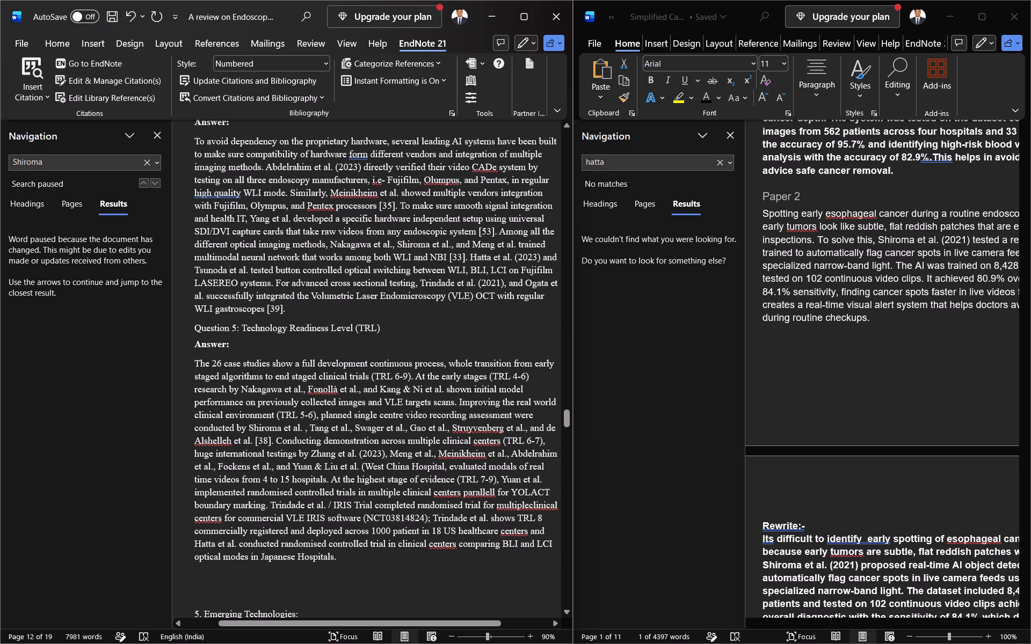
pyautogui.moveTo(226, 270); pyautogui.dragTo(224, 271)
pyautogui.moveTo(224, 271); pyautogui.dragTo(205, 271)
pyautogui.moveTo(195, 271); pyautogui.dragTo(222, 270)
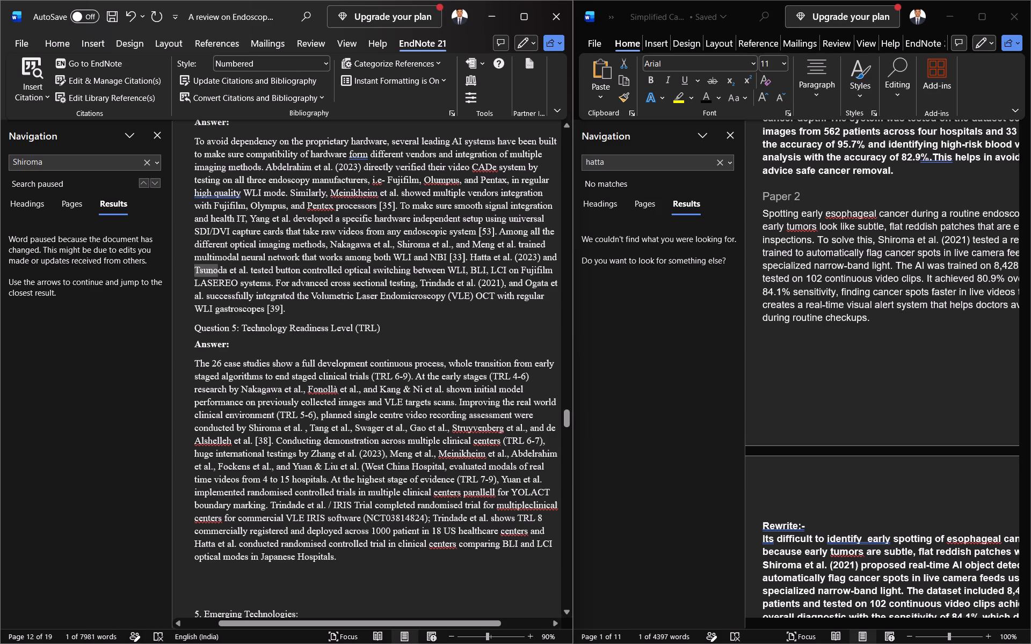
pyautogui.moveTo(222, 270); pyautogui.dragTo(226, 270)
pyautogui.rightClick(222, 269)
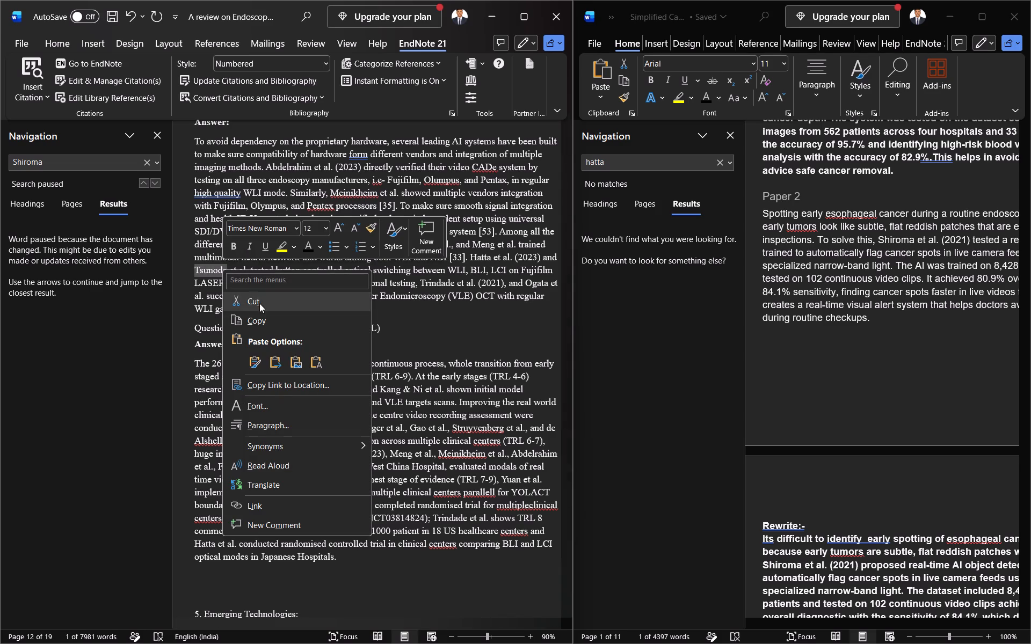
pyautogui.click(266, 318)
pyautogui.click(113, 165)
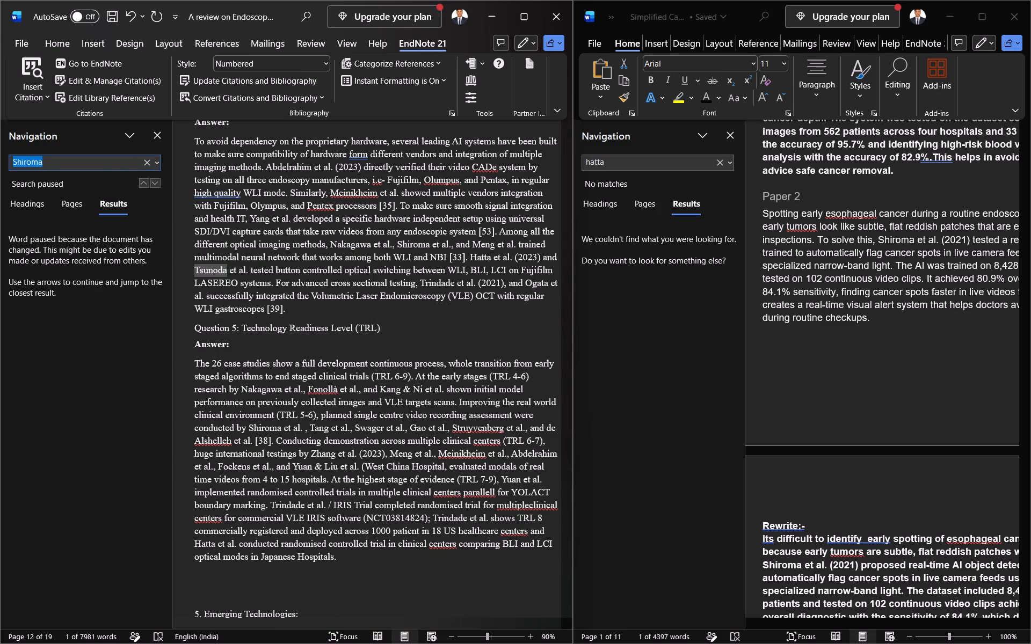
pyautogui.hotkey('ctrl', 'v')
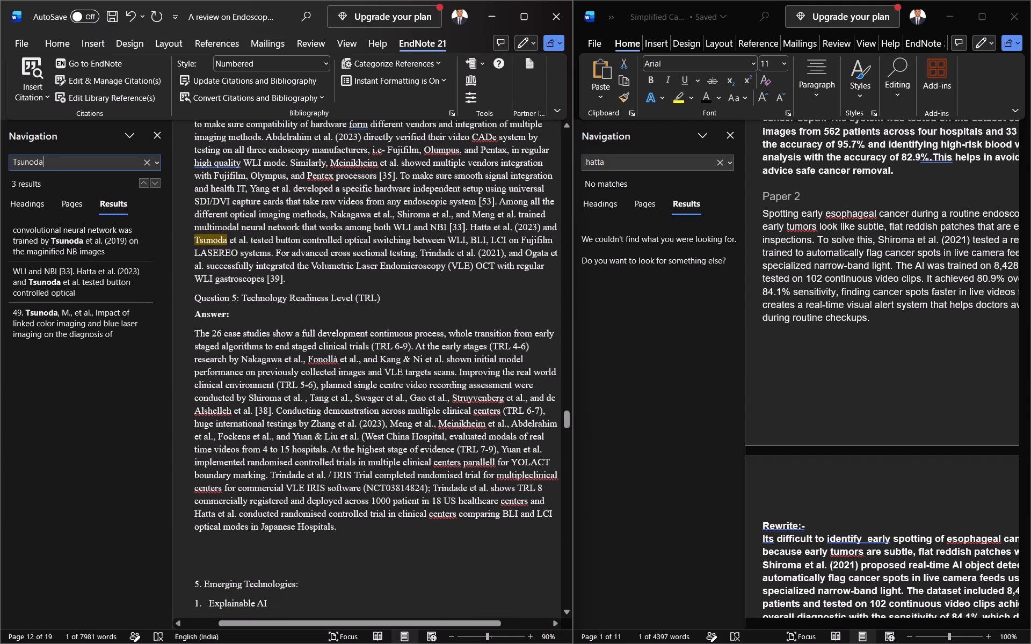
pyautogui.click(63, 244)
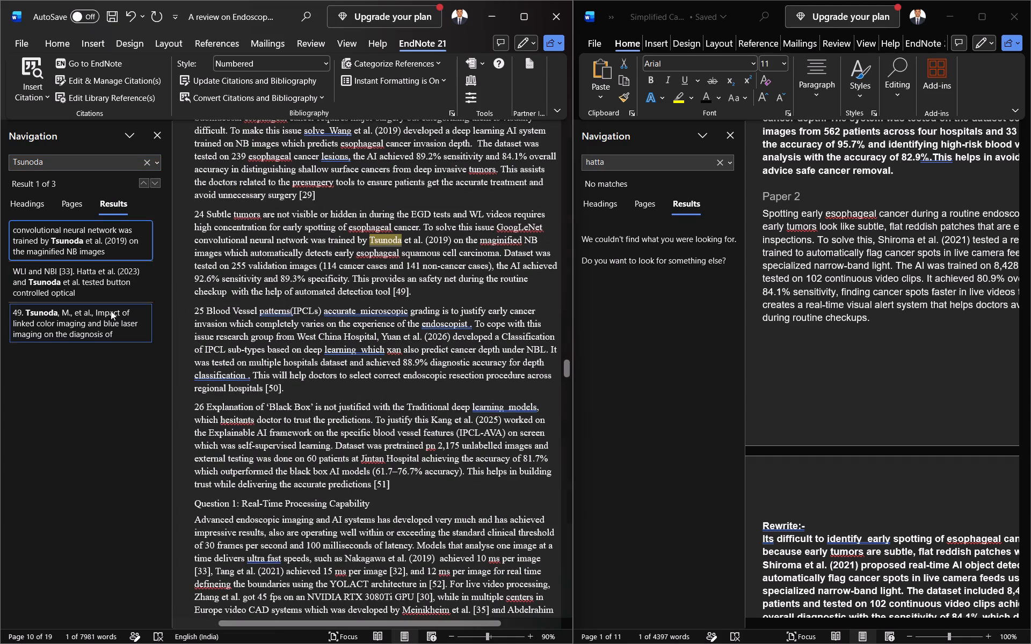
pyautogui.click(84, 288)
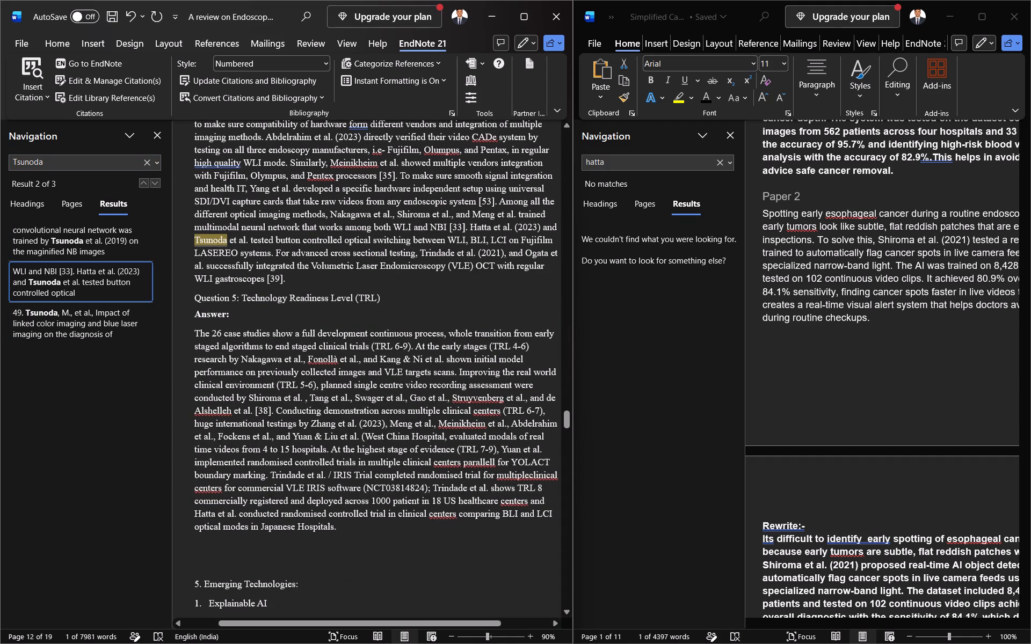
# Delete "Hatta et al. (2023) and" so the optical-switching sentence in the Interoperability answer starts with "Tsunoda et al.".
pyautogui.click(471, 227)
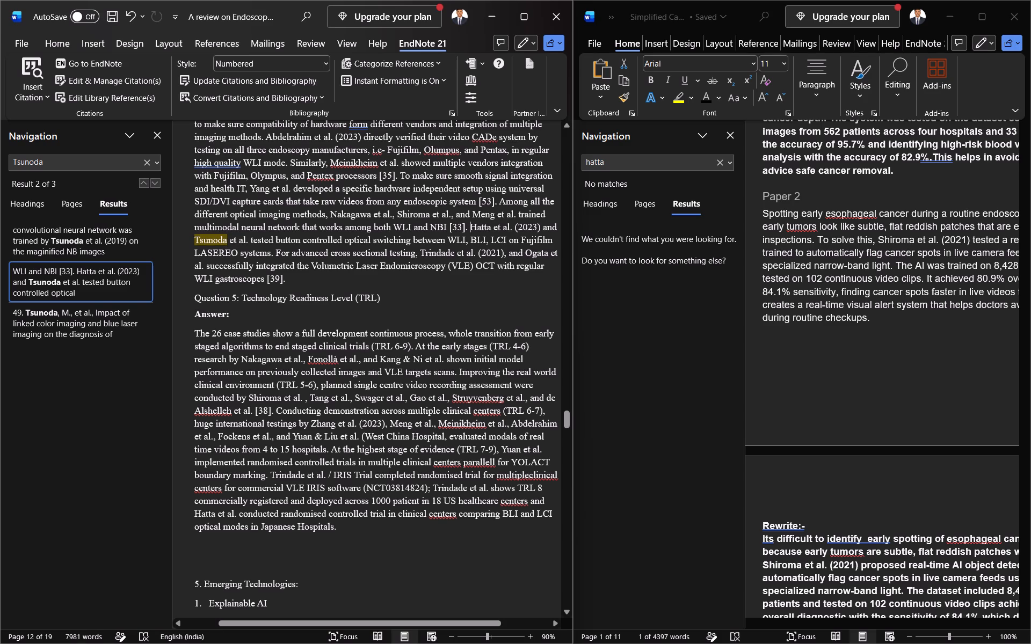
pyautogui.press('Delete')
pyautogui.press('Delete')
pyautogui.press('Delete')
pyautogui.press('Delete')
pyautogui.press('Delete')
pyautogui.press('Delete')
pyautogui.press('Delete')
pyautogui.press('Delete')
pyautogui.press('Delete')
pyautogui.press('Delete')
pyautogui.press('Delete')
pyautogui.press('Delete')
pyautogui.press('Delete')
pyautogui.press('Delete')
pyautogui.press('Delete')
pyautogui.press('Delete')
pyautogui.press('Delete')
pyautogui.press('Delete')
pyautogui.press('Delete')
pyautogui.press('Delete')
pyautogui.press('Delete')
pyautogui.press('Delete')
pyautogui.press('Delete')
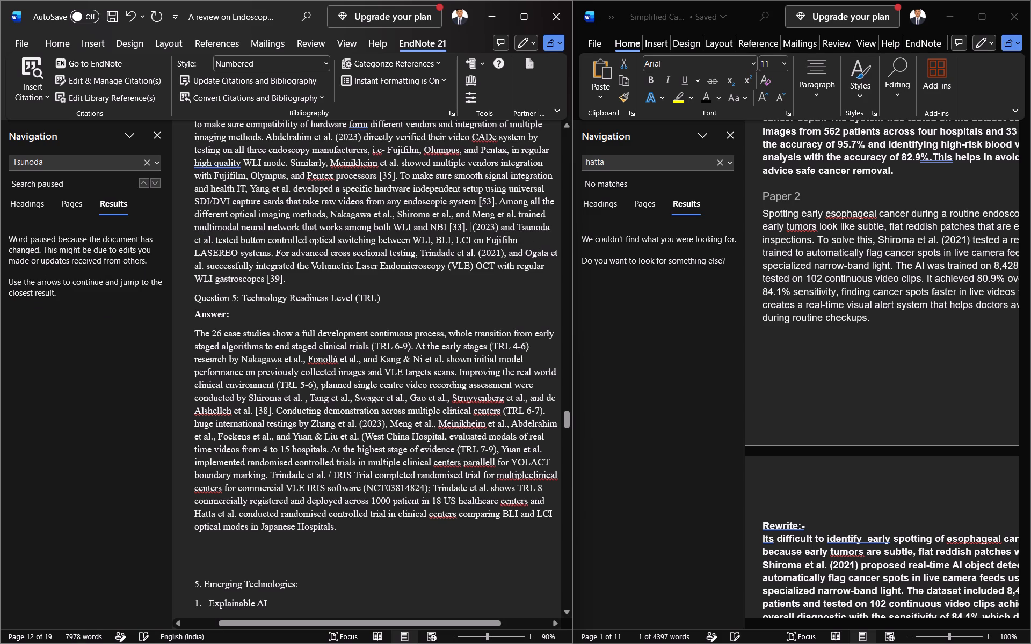
pyautogui.press('Delete')
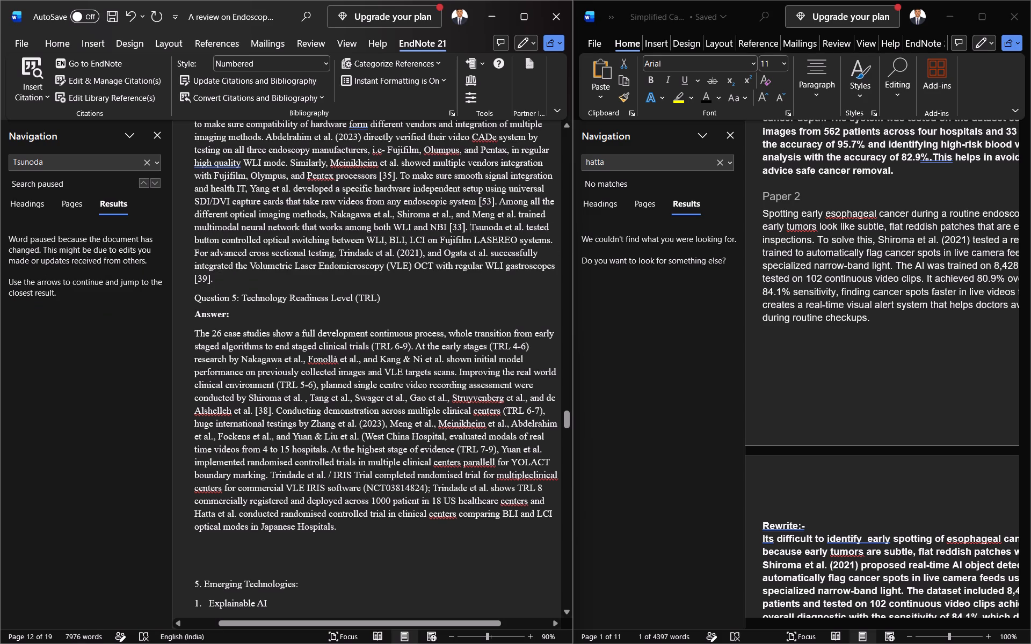
# Insert the EndNote citation for Tsunoda's 2023 linked color imaging article after "LASEREO systems", preceded by a space.
pyautogui.click(550, 241)
pyautogui.press('space')
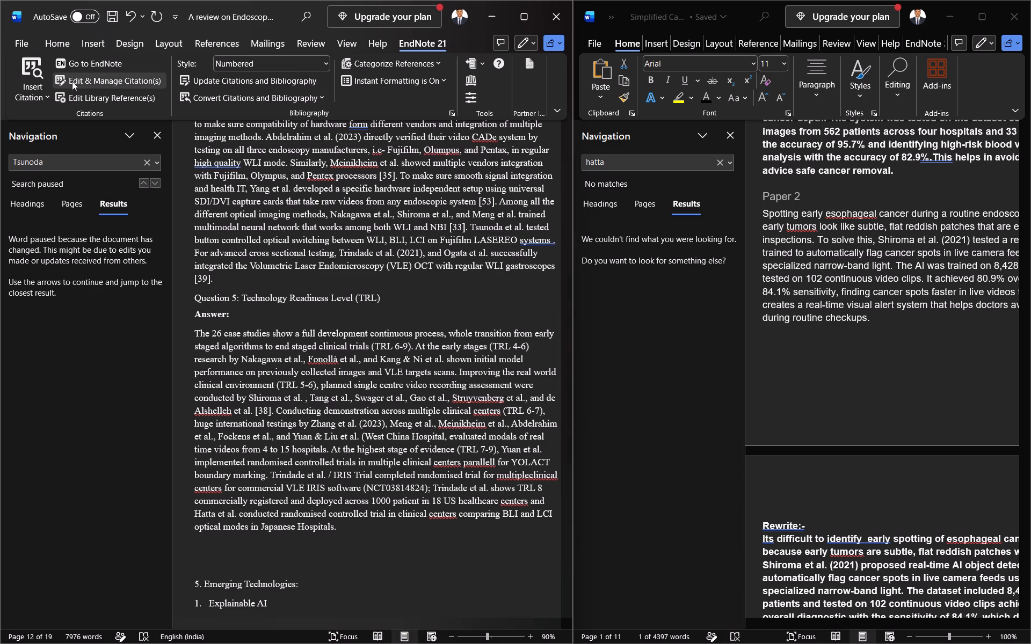
pyautogui.click(27, 63)
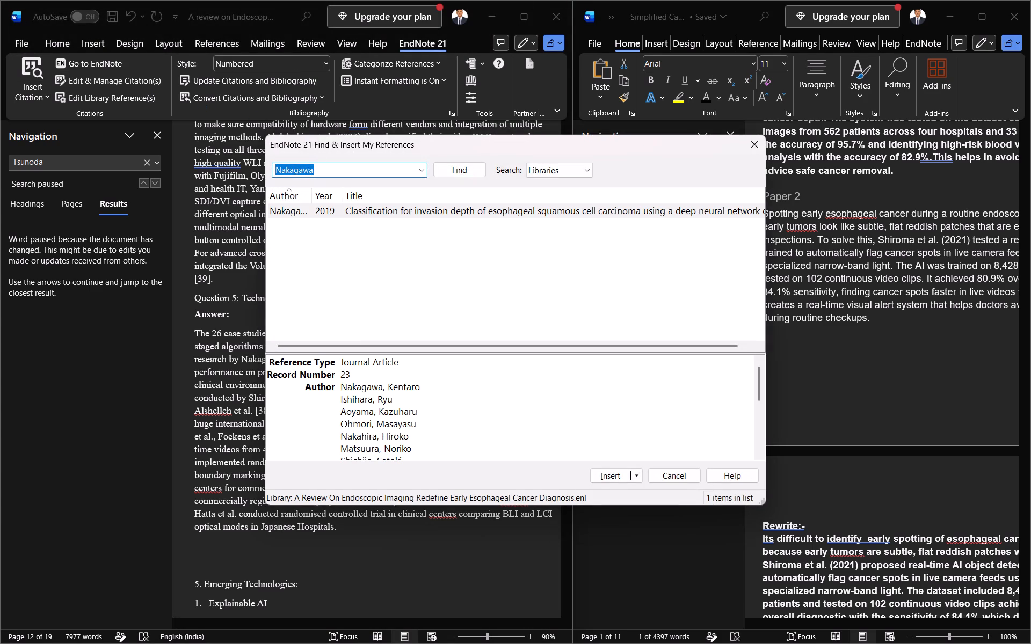
pyautogui.hotkey('ctrl', 'v')
pyautogui.click(456, 162)
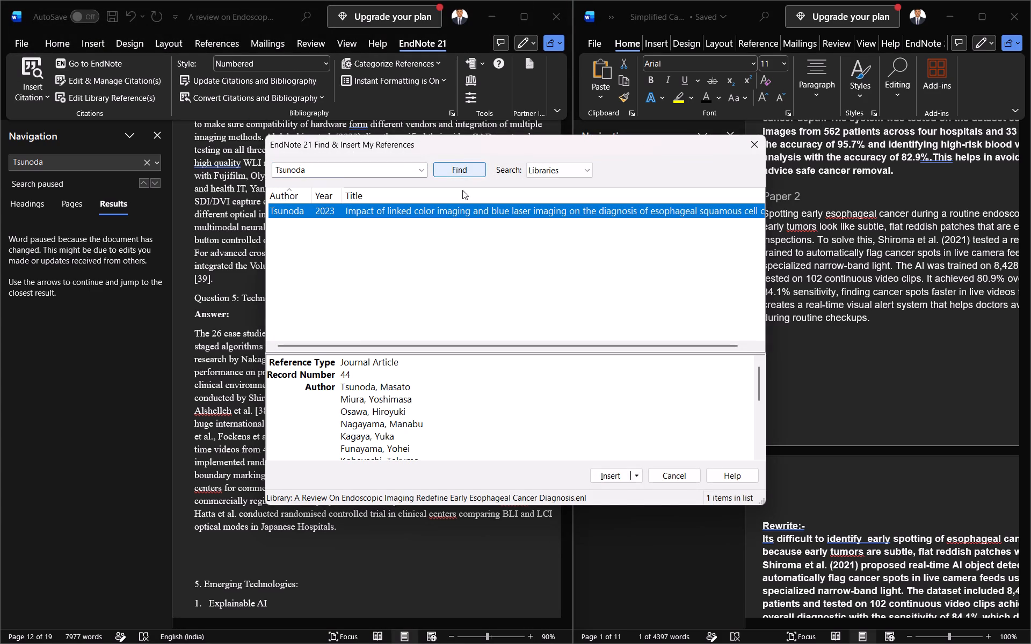
pyautogui.click(612, 476)
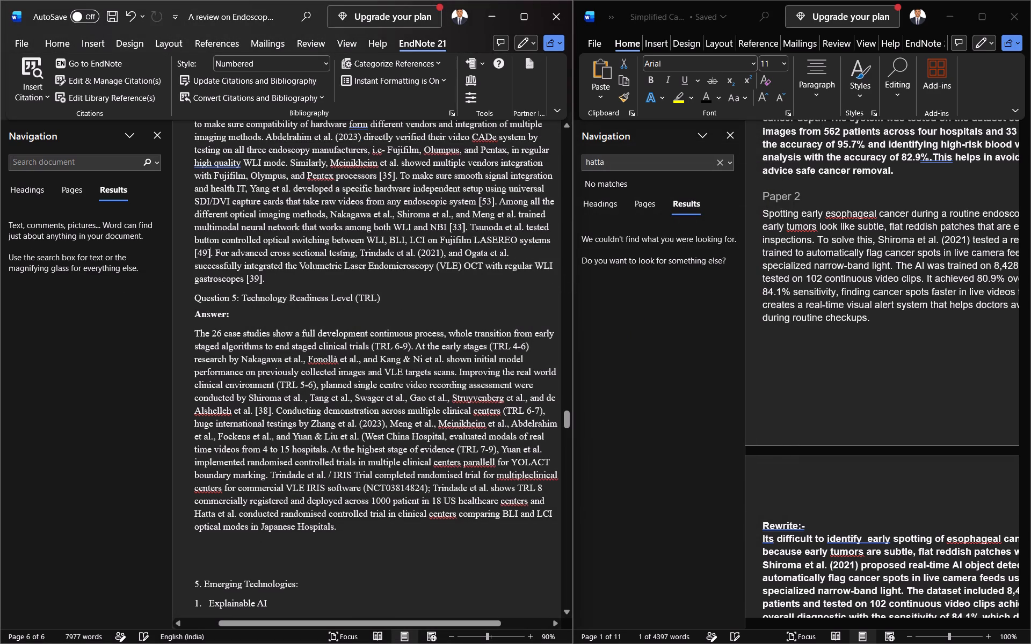
# Remove the year (2021) after "Trindade et al." in the Interoperability answer, keeping the comma directly after the name.
pyautogui.moveTo(360, 252); pyautogui.dragTo(419, 253)
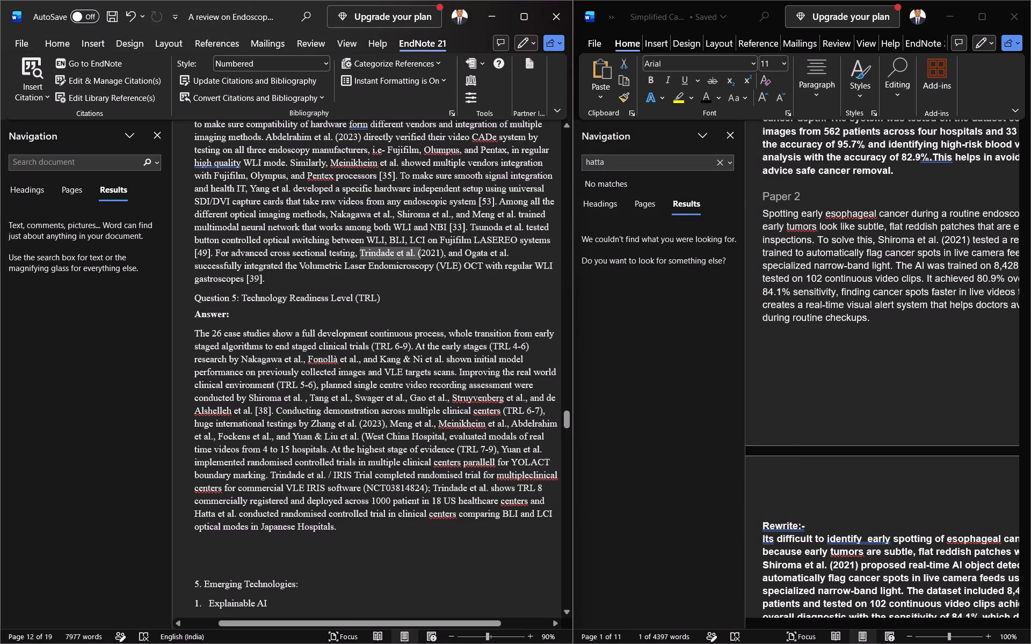
pyautogui.moveTo(419, 253); pyautogui.dragTo(442, 251)
pyautogui.click(421, 266)
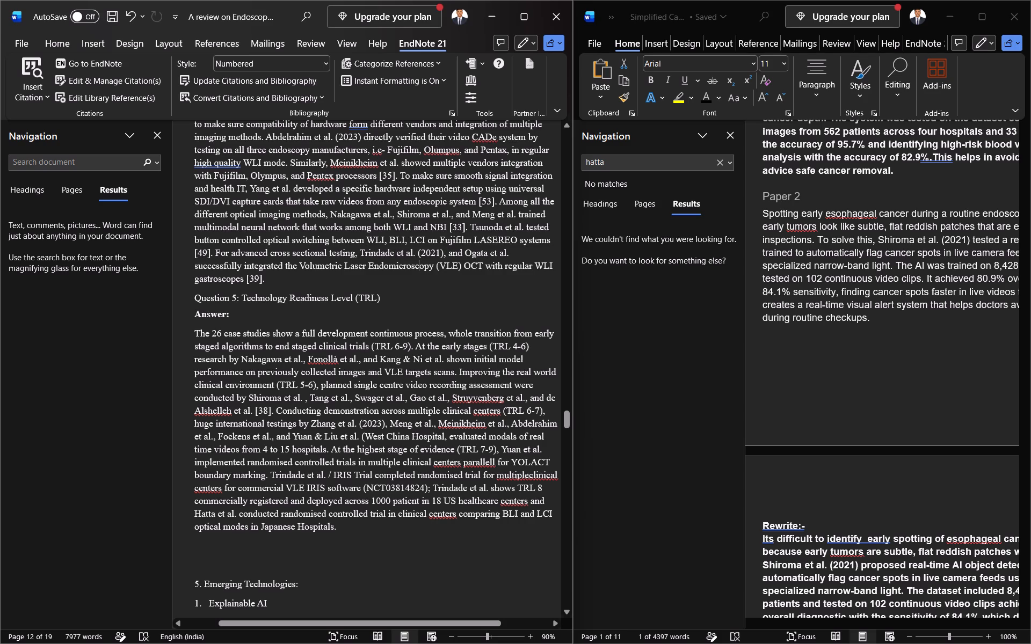
pyautogui.click(444, 255)
pyautogui.press('BackSpace')
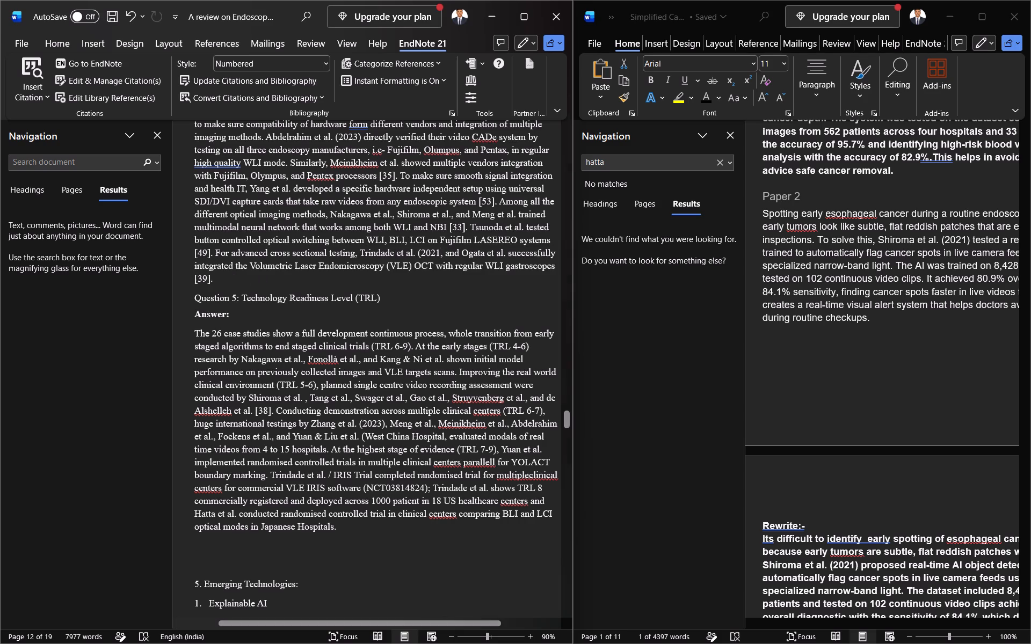
pyautogui.press('BackSpace')
pyautogui.press('BackSpace')
pyautogui.press('BackSpace')
pyautogui.press('BackSpace')
pyautogui.press('BackSpace')
pyautogui.press('BackSpace')
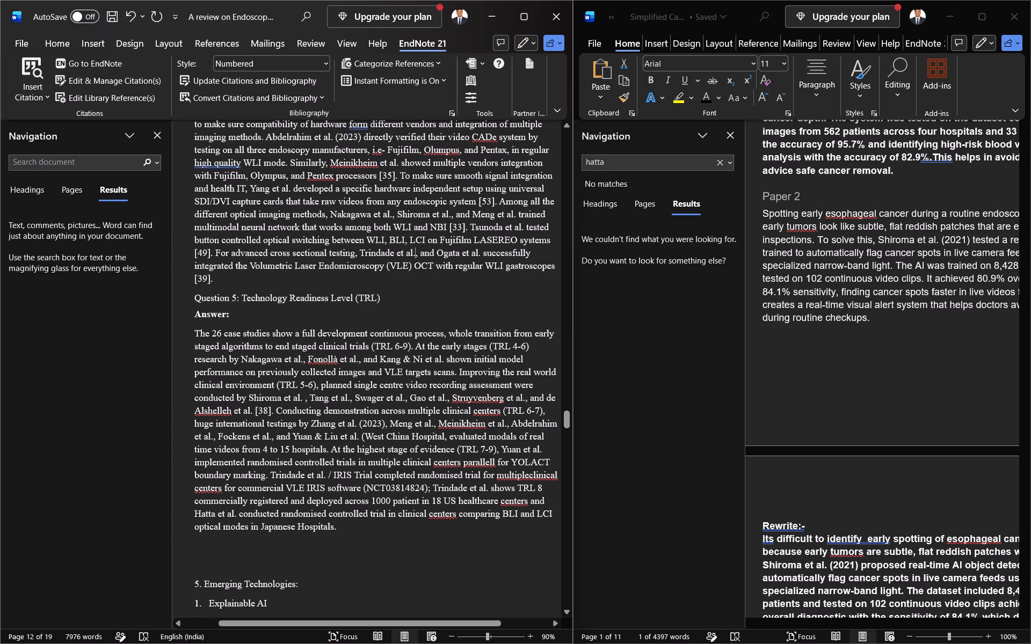
# Remove the year (2023) after "Abdelrahim et al." in the Interoperability answer.
pyautogui.scroll(3, 403, 314)
pyautogui.click(361, 225)
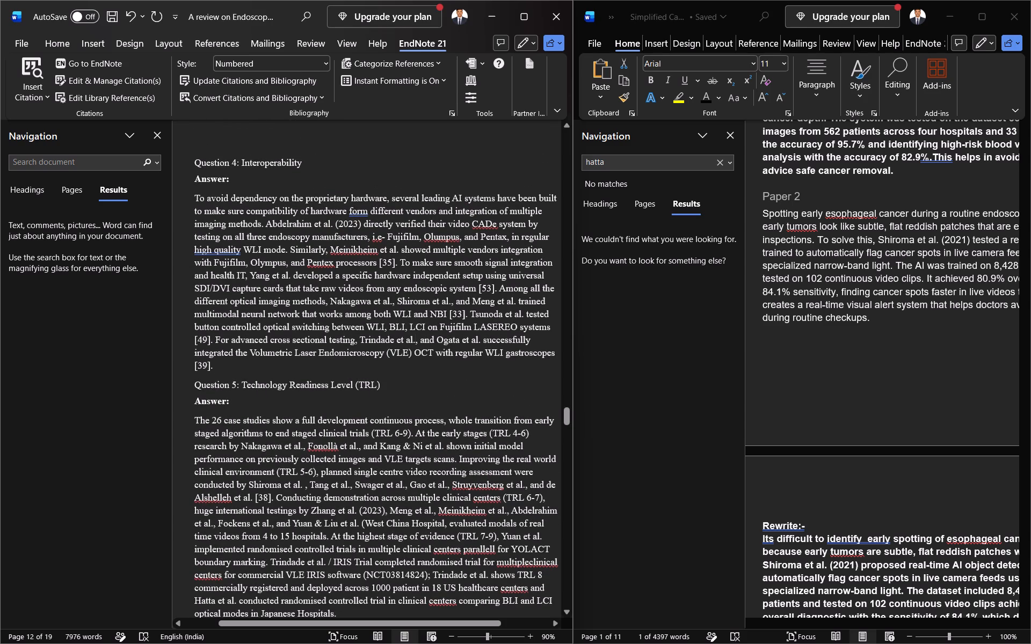
pyautogui.press('BackSpace')
pyautogui.press('BackSpace')
pyautogui.press('BackSpace')
pyautogui.press('BackSpace')
pyautogui.press('BackSpace')
pyautogui.press('BackSpace')
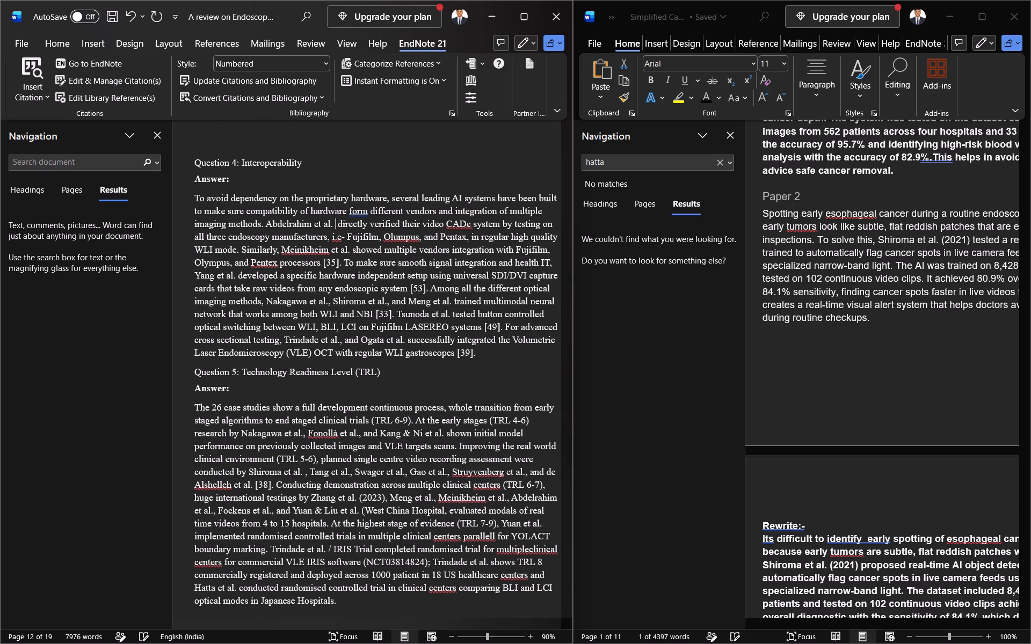
pyautogui.press('BackSpace')
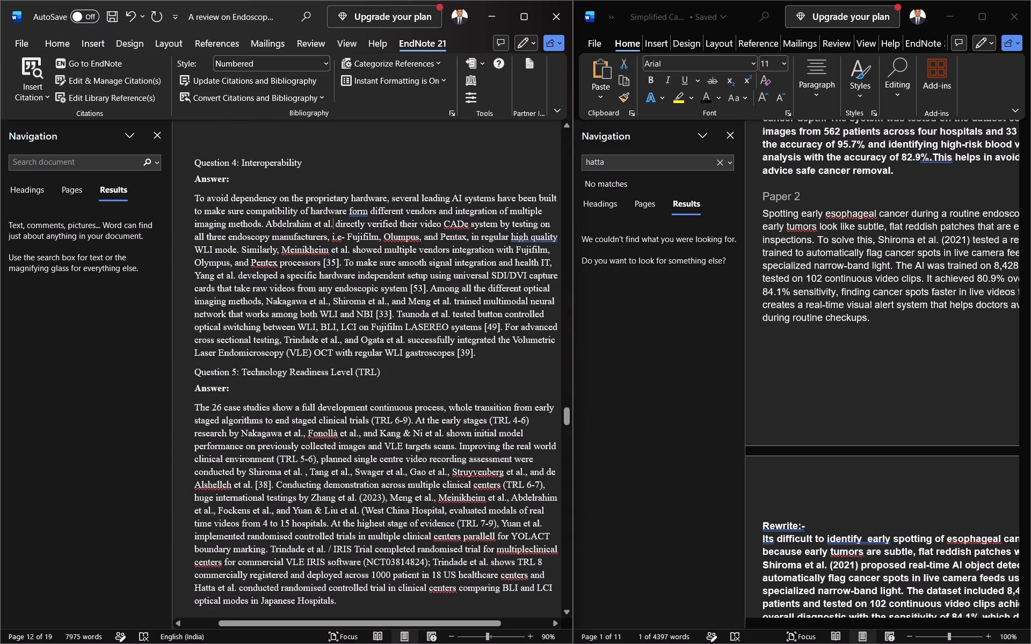
# Remove the year (2024) after "Meinikheim et al." in the Implementation Feasibility answer, keeping the comma directly after the name.
pyautogui.scroll(11, 432, 331)
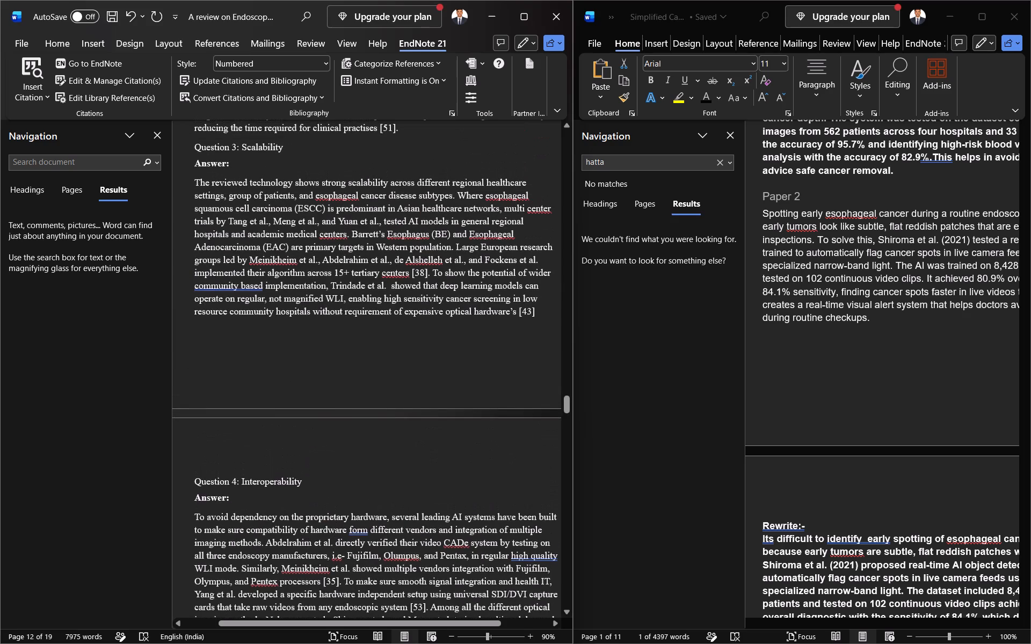
pyautogui.scroll(8, 413, 364)
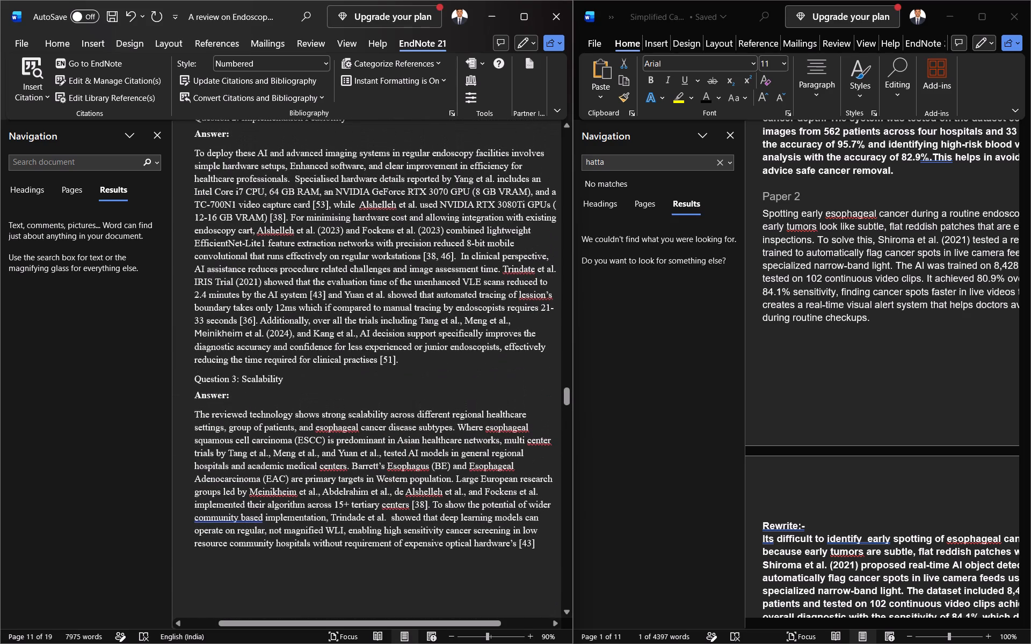
pyautogui.scroll(-1, 413, 367)
pyautogui.click(291, 306)
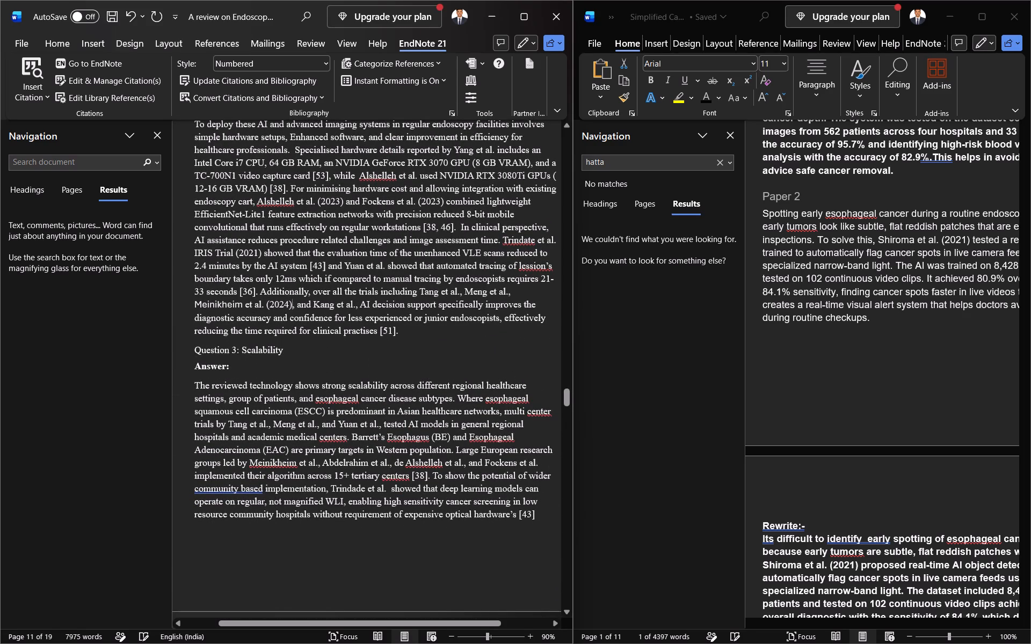
pyautogui.press('BackSpace')
pyautogui.press('BackSpace')
pyautogui.press('BackSpace')
pyautogui.press('BackSpace')
pyautogui.press('BackSpace')
pyautogui.press('BackSpace')
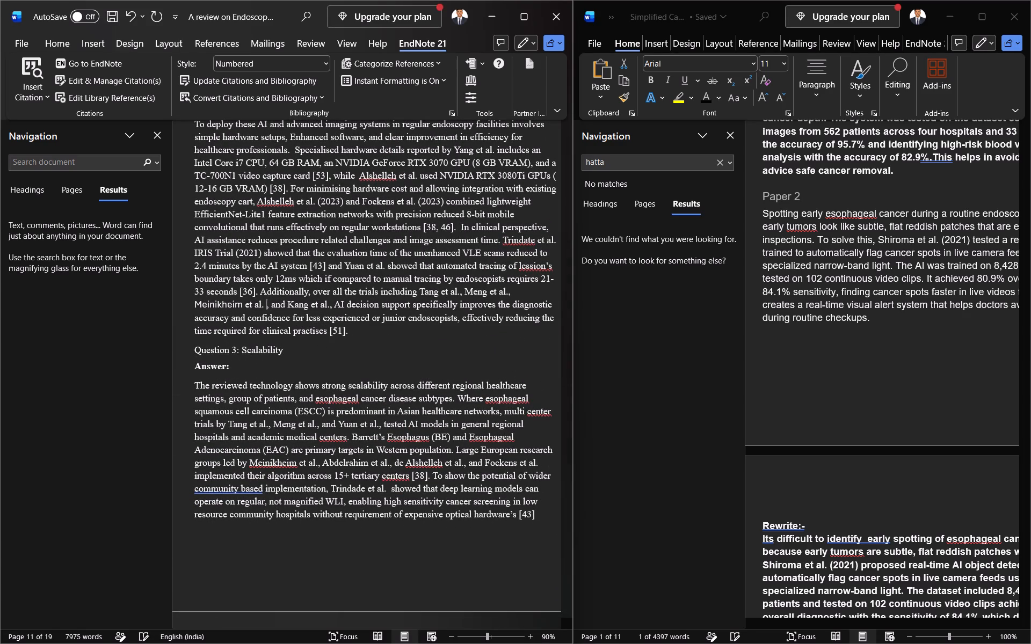
pyautogui.press('BackSpace')
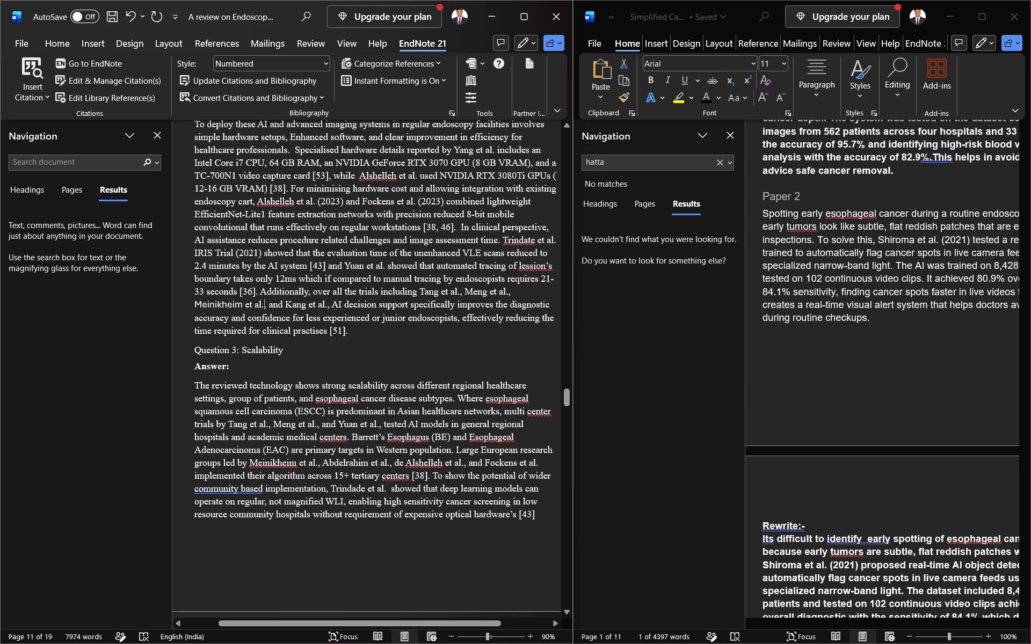
# Remove the year (2023) after "Alshelleh et al." in the Implementation Feasibility answer.
pyautogui.scroll(3, 340, 328)
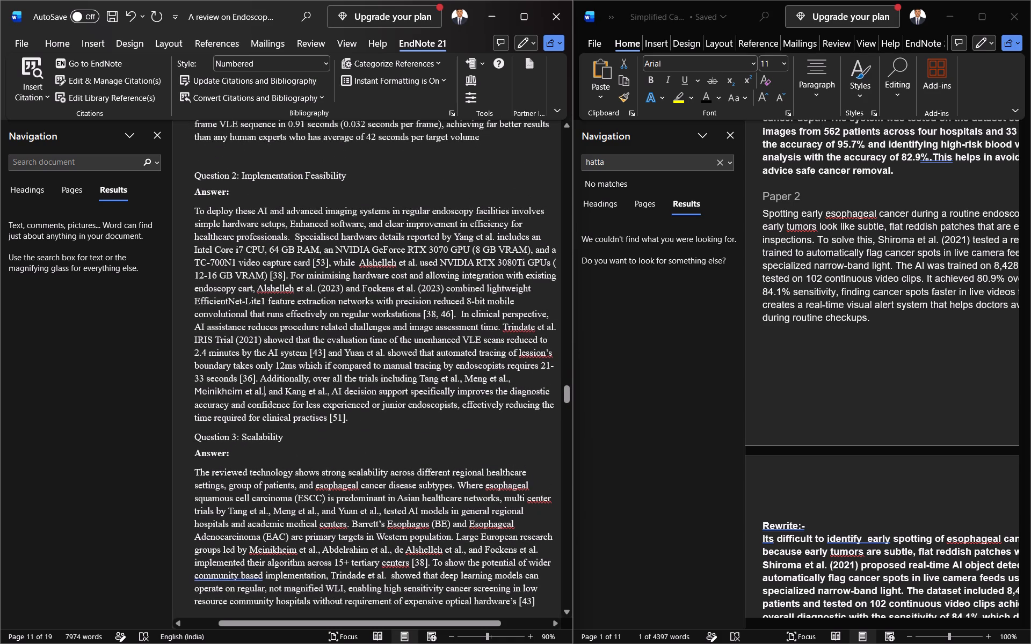
pyautogui.click(341, 286)
pyautogui.press('Delete')
pyautogui.press('BackSpace')
pyautogui.press('BackSpace')
pyautogui.press('BackSpace')
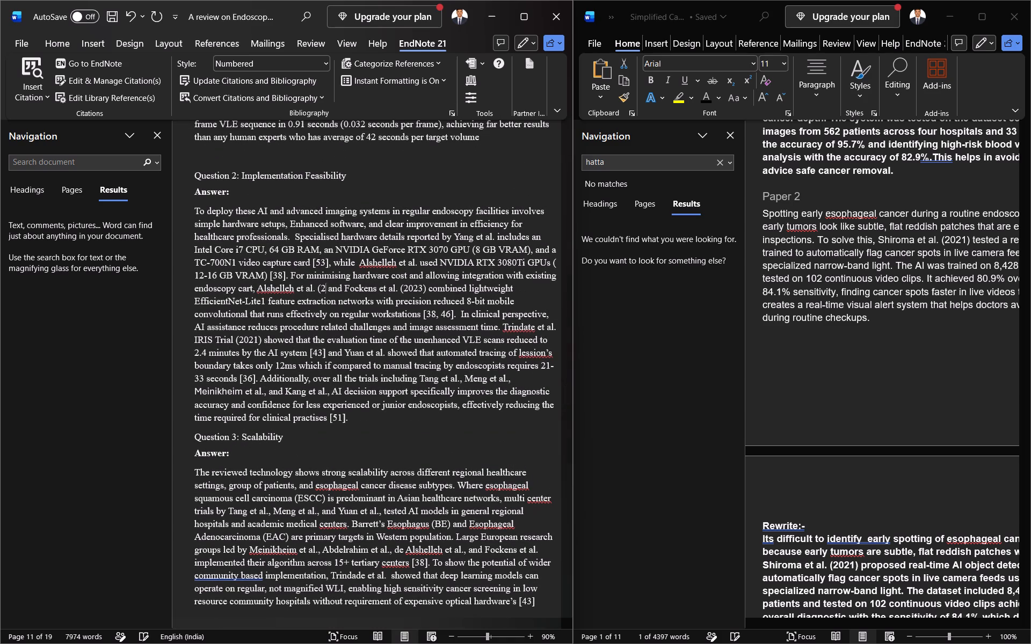
pyautogui.press('BackSpace')
pyautogui.press('BackSpace')
pyautogui.press('BackSpace')
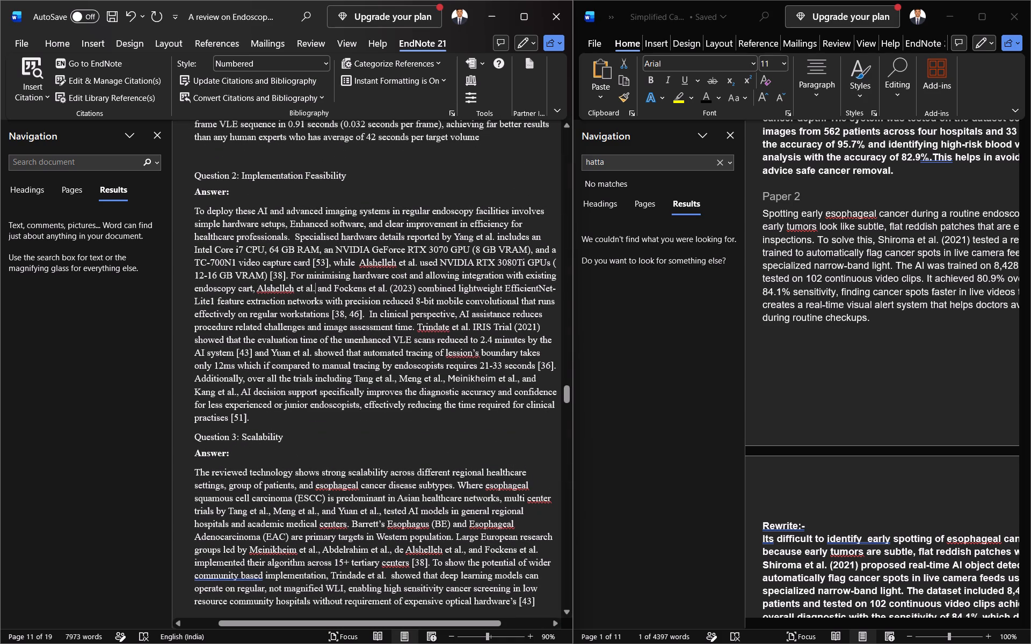
# Remove the year (2023) after "Fockens et al." in the Implementation Feasibility answer.
pyautogui.click(389, 289)
pyautogui.press('Delete')
pyautogui.press('Delete')
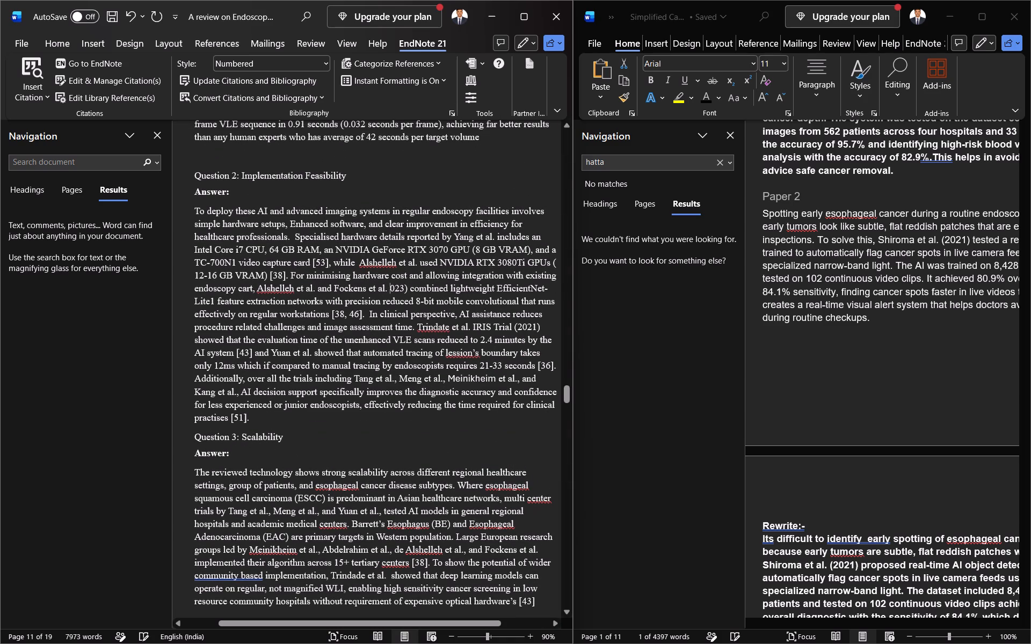
pyautogui.press('Delete')
pyautogui.press('Delete')
pyautogui.press('Delete')
pyautogui.press('BackSpace')
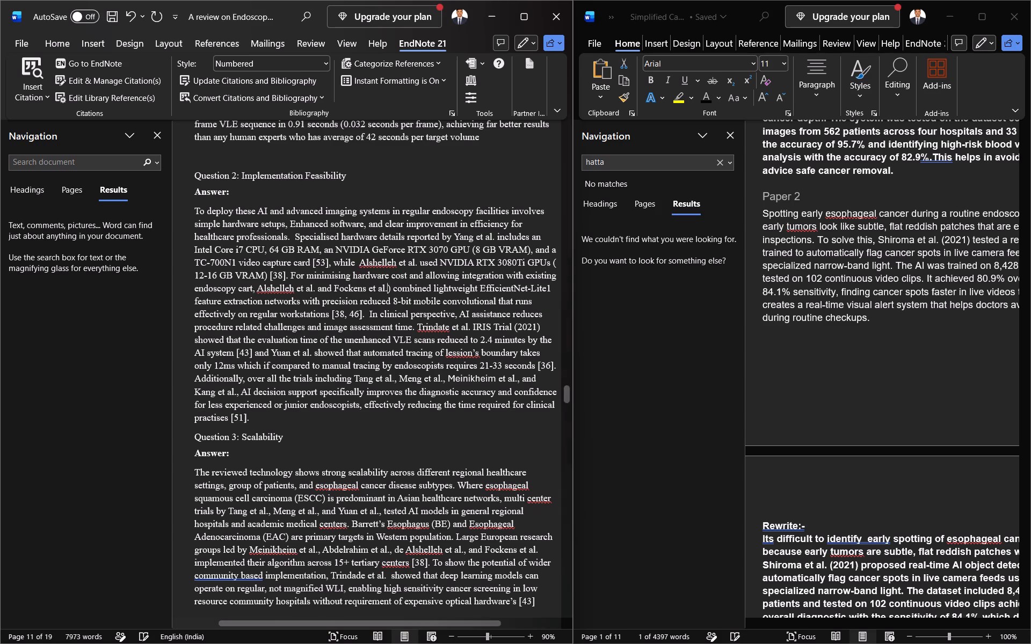
pyautogui.press('Delete')
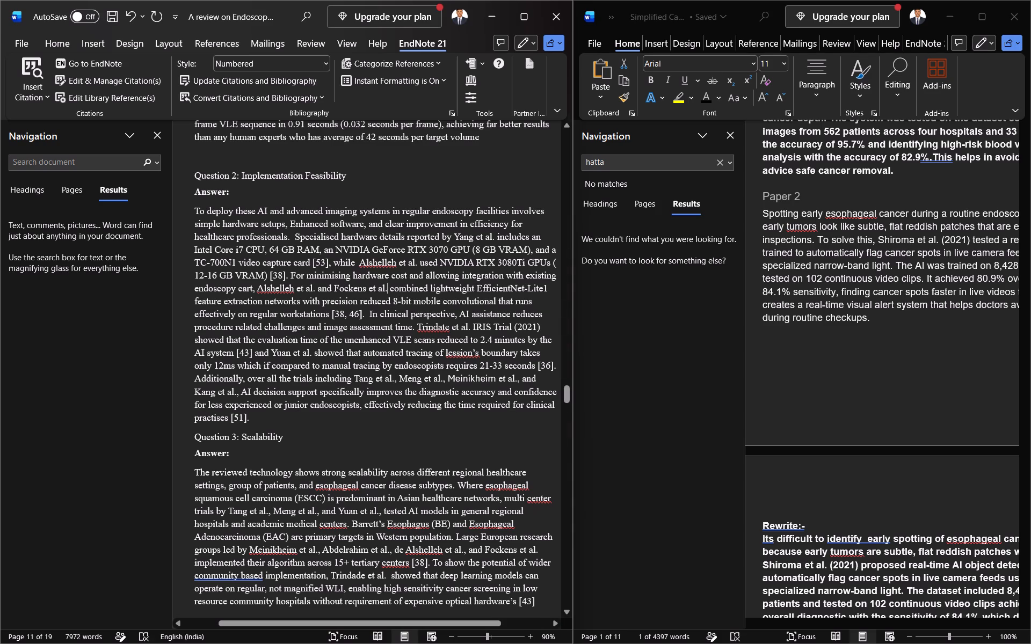
# Remove the year (2021) after "Tang et al." in the Real-Time Processing Capability answer.
pyautogui.scroll(-4, 396, 407)
pyautogui.scroll(7, 396, 408)
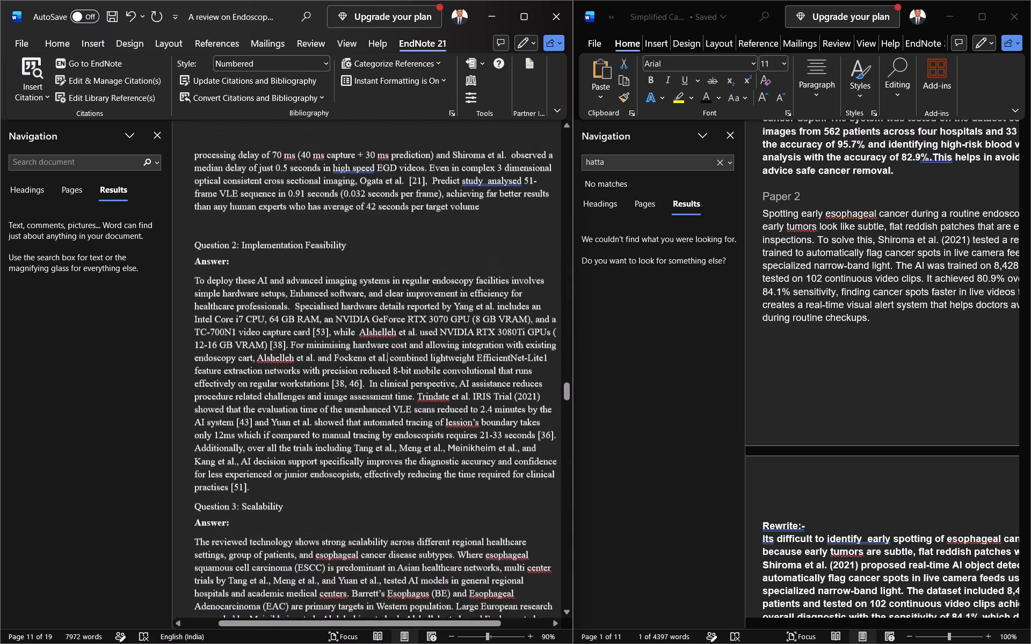
pyautogui.scroll(8, 396, 408)
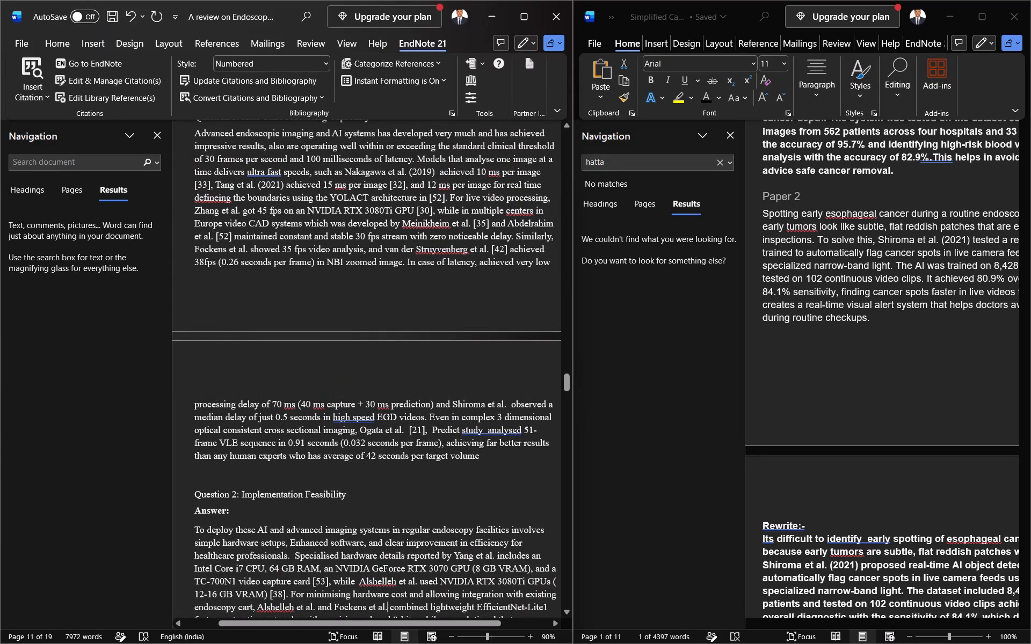
pyautogui.scroll(-9, 396, 407)
pyautogui.scroll(5, 398, 404)
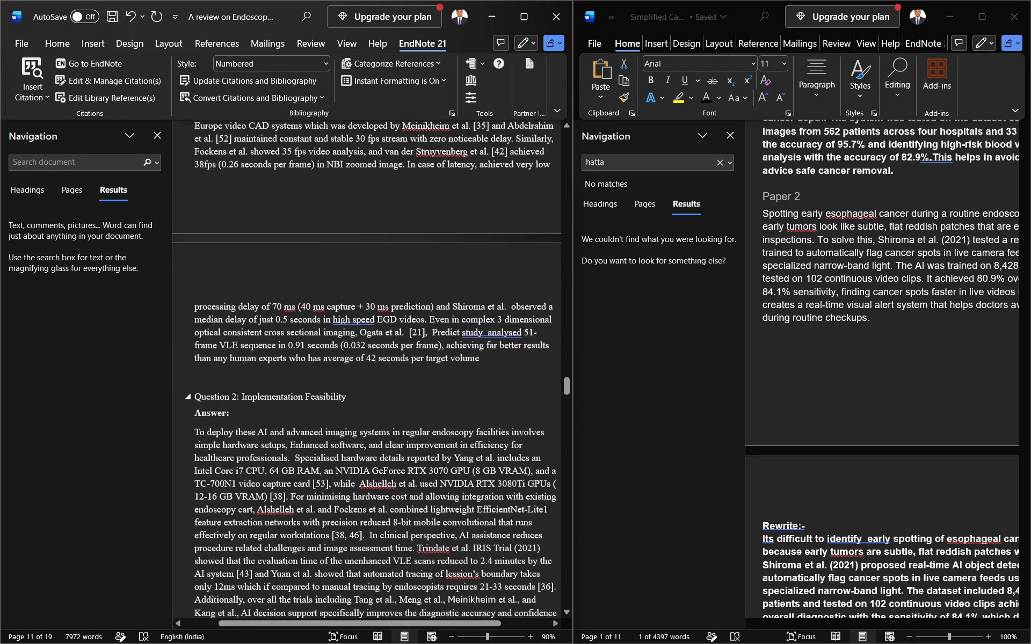
pyautogui.scroll(8, 398, 406)
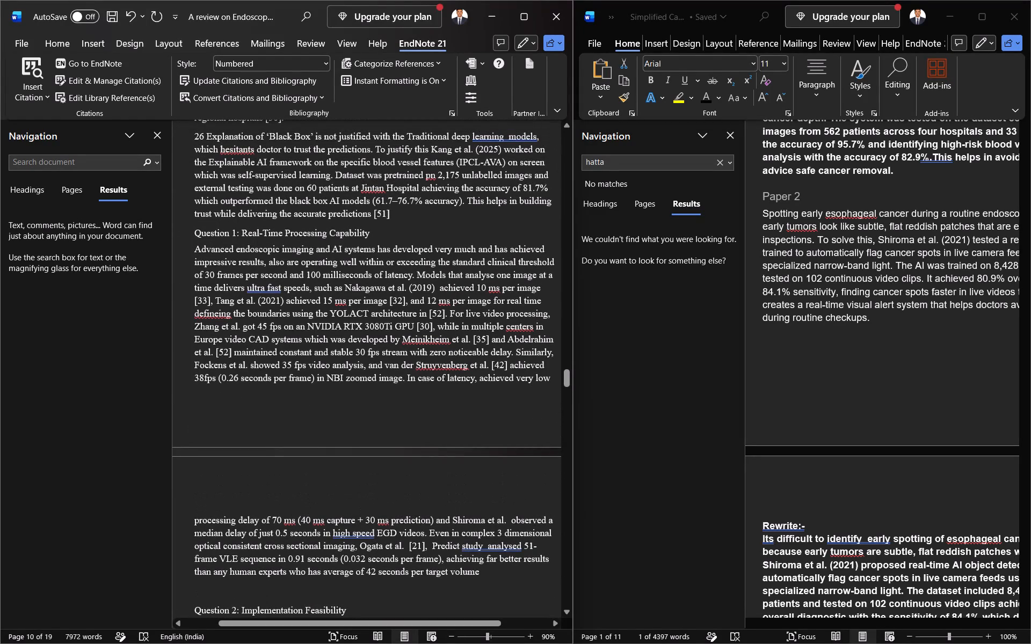
pyautogui.click(287, 299)
pyautogui.press('Left')
pyautogui.press('BackSpace')
pyautogui.press('BackSpace')
pyautogui.press('BackSpace')
pyautogui.press('BackSpace')
pyautogui.press('BackSpace')
pyautogui.press('BackSpace')
pyautogui.press('BackSpace')
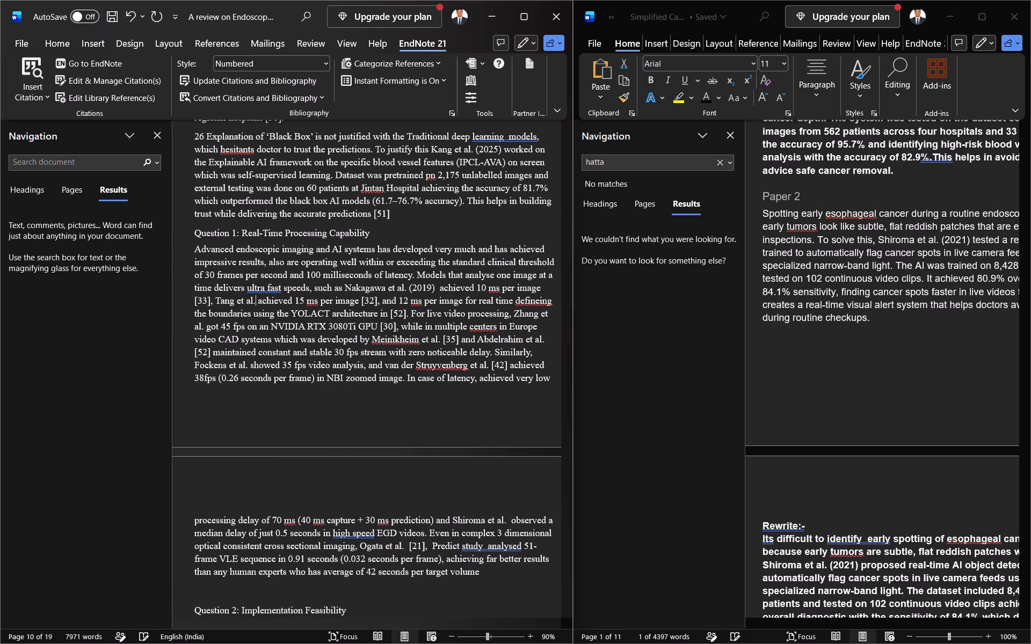
# Remove the year (2019) after "Nakagawa et al." in the Real-Time Processing Capability answer.
pyautogui.click(433, 290)
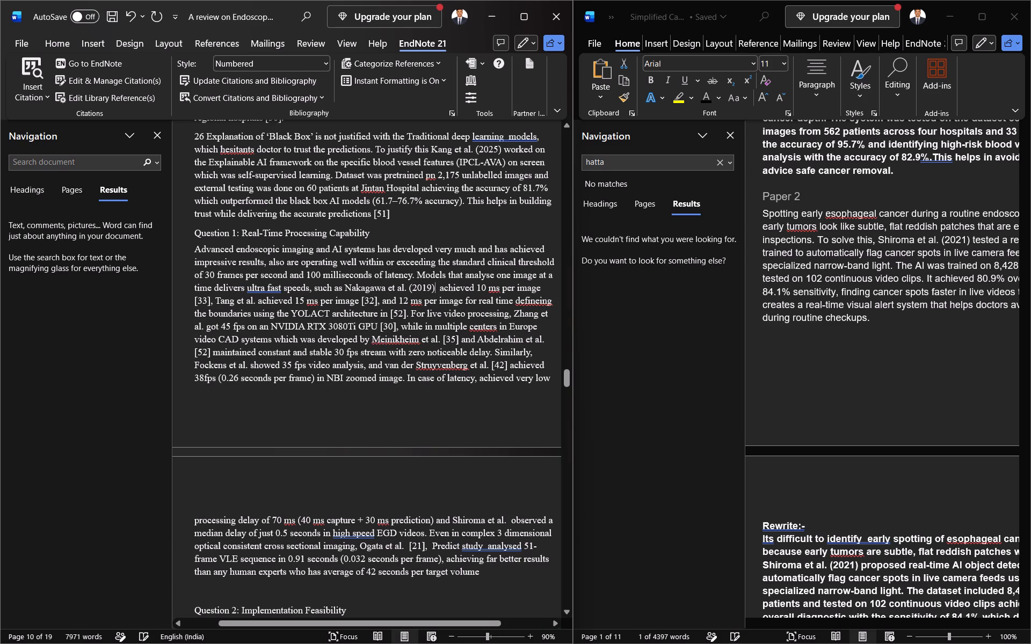
pyautogui.press('BackSpace')
pyautogui.press('BackSpace')
pyautogui.press('BackSpace')
pyautogui.press('BackSpace')
pyautogui.press('BackSpace')
pyautogui.press('BackSpace')
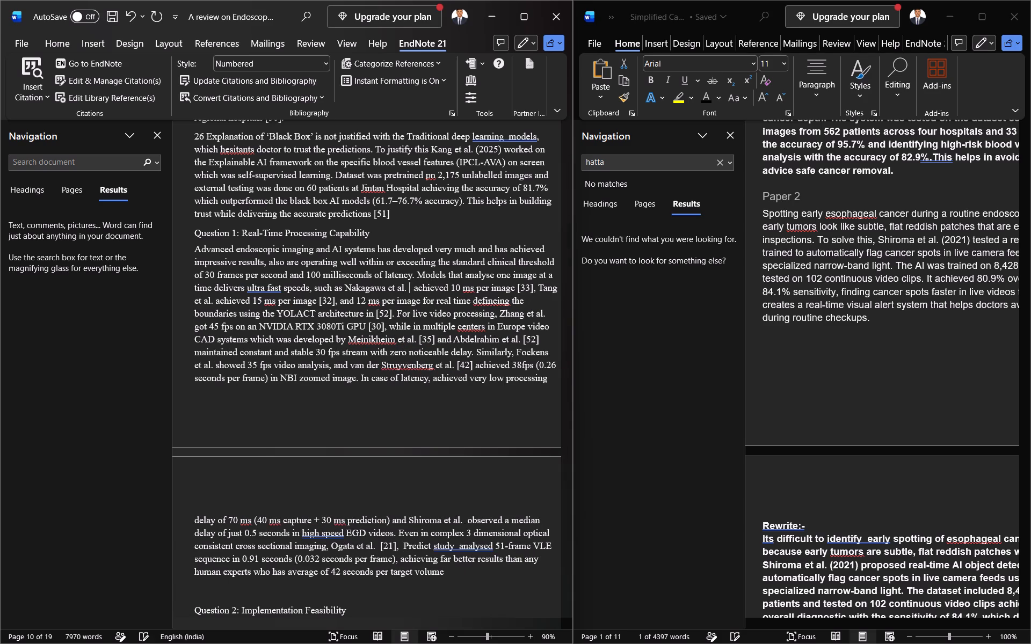
pyautogui.press('BackSpace')
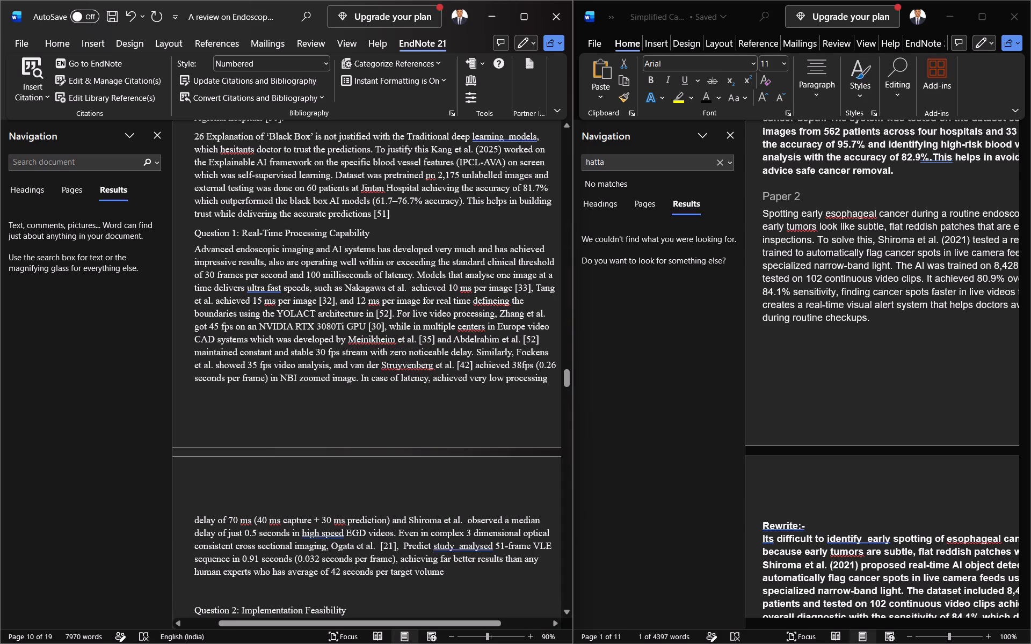
# Remove the year (2023) after "Zhang et al." in the Technology Readiness Level answer, keeping the comma directly after the name.
pyautogui.scroll(-20, 447, 356)
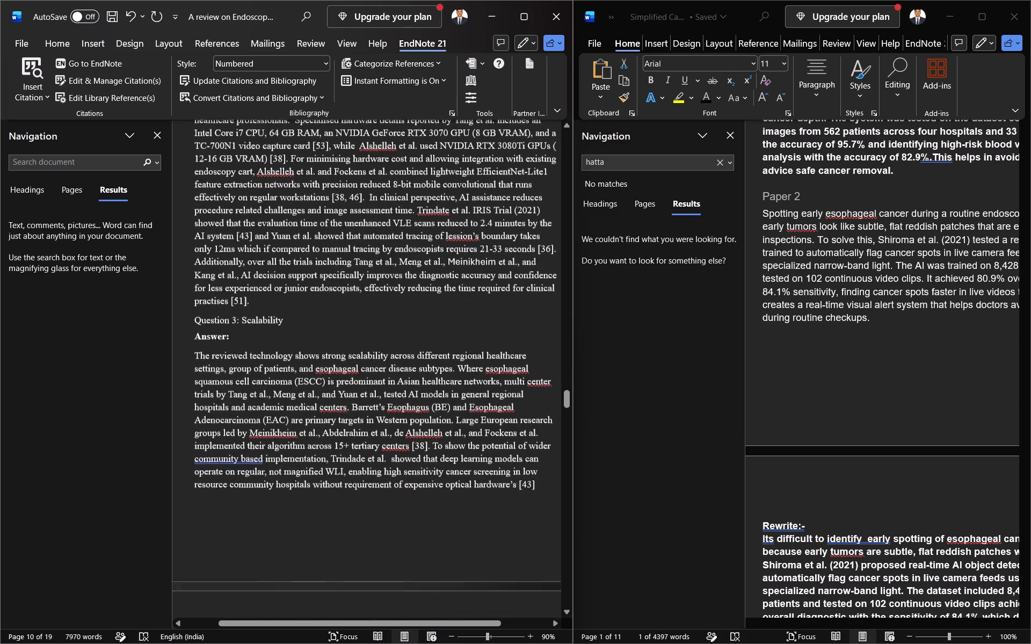
pyautogui.scroll(-18, 458, 353)
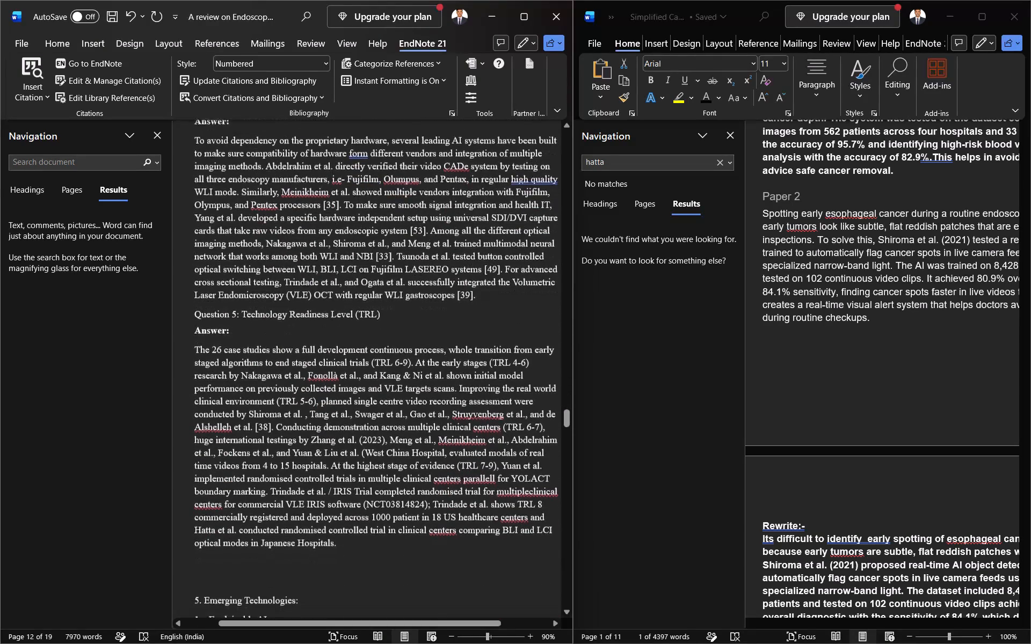
pyautogui.scroll(-2, 458, 354)
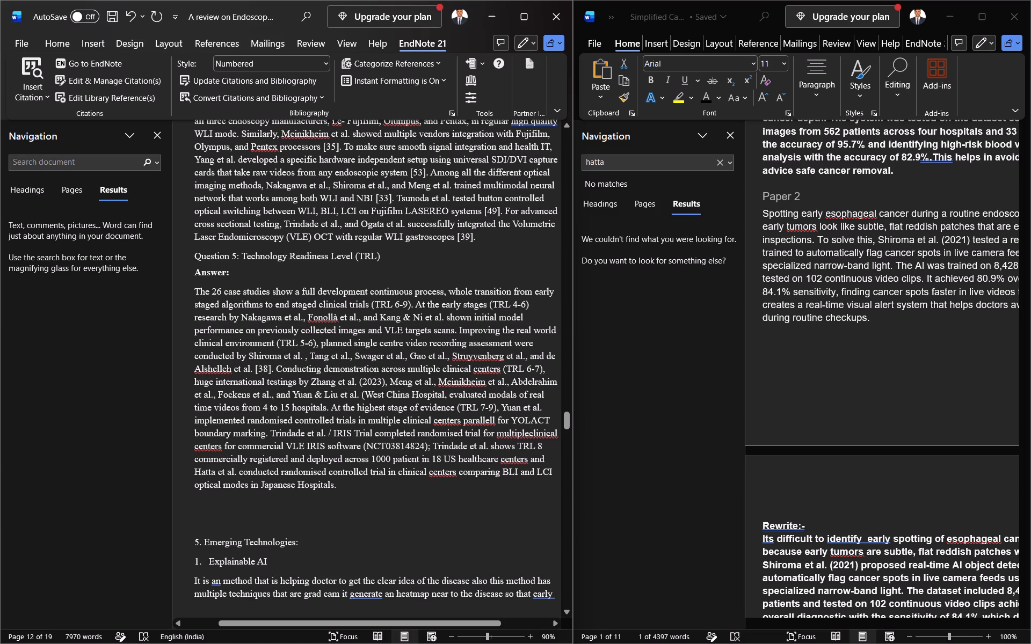
pyautogui.click(384, 384)
pyautogui.press('BackSpace')
pyautogui.press('BackSpace')
pyautogui.press('BackSpace')
pyautogui.press('BackSpace')
pyautogui.press('BackSpace')
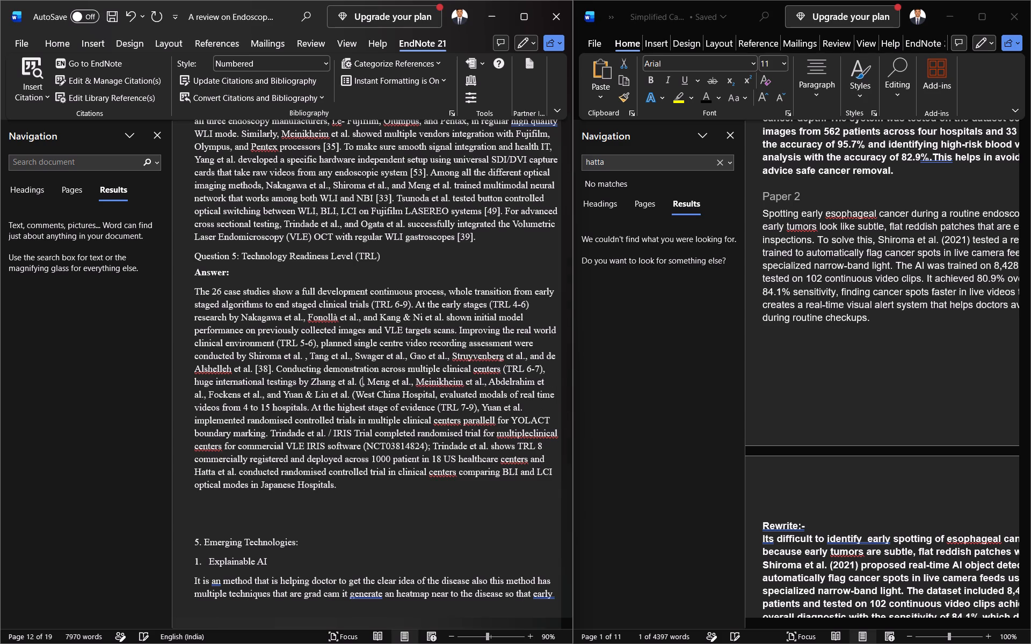
pyautogui.press('BackSpace')
pyautogui.press('BackSpace')
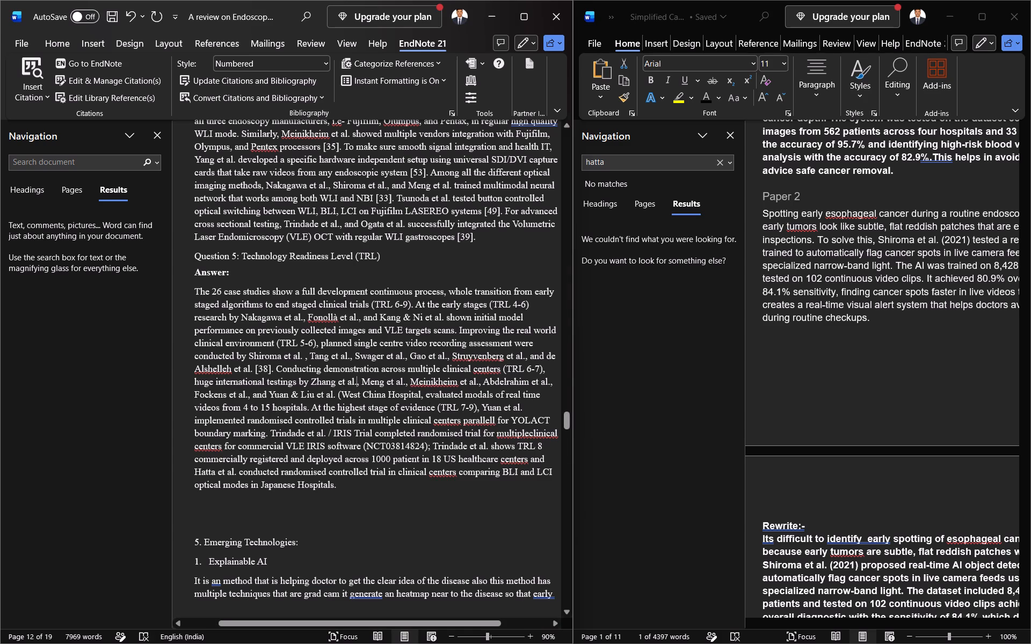
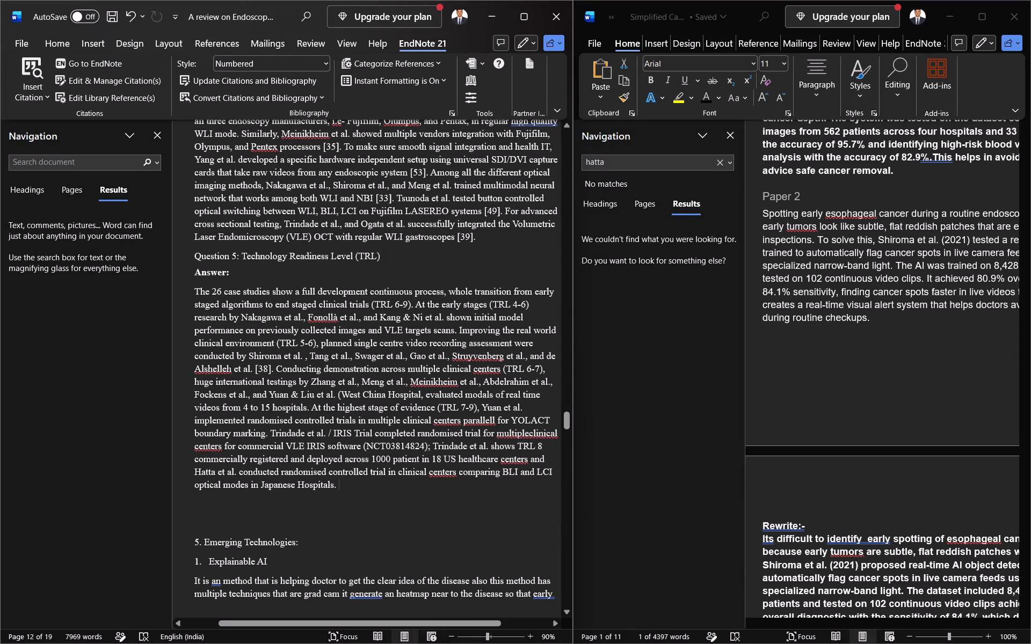
# Insert three blank lines before the "5. Emerging Technologies" heading so the section starts on a new page.
pyautogui.scroll(2, 368, 503)
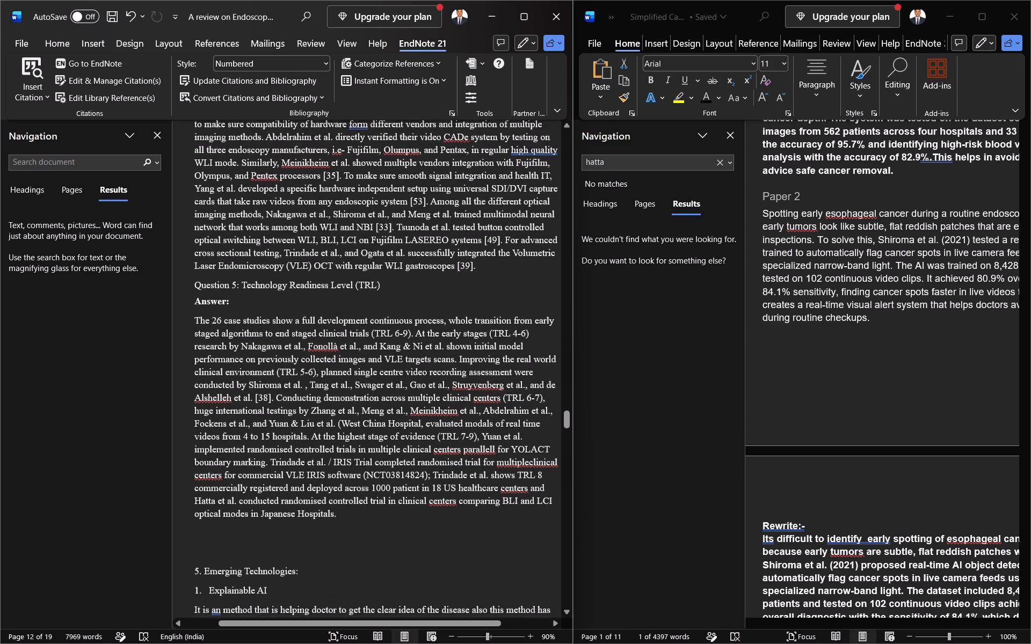
pyautogui.scroll(-20, 368, 503)
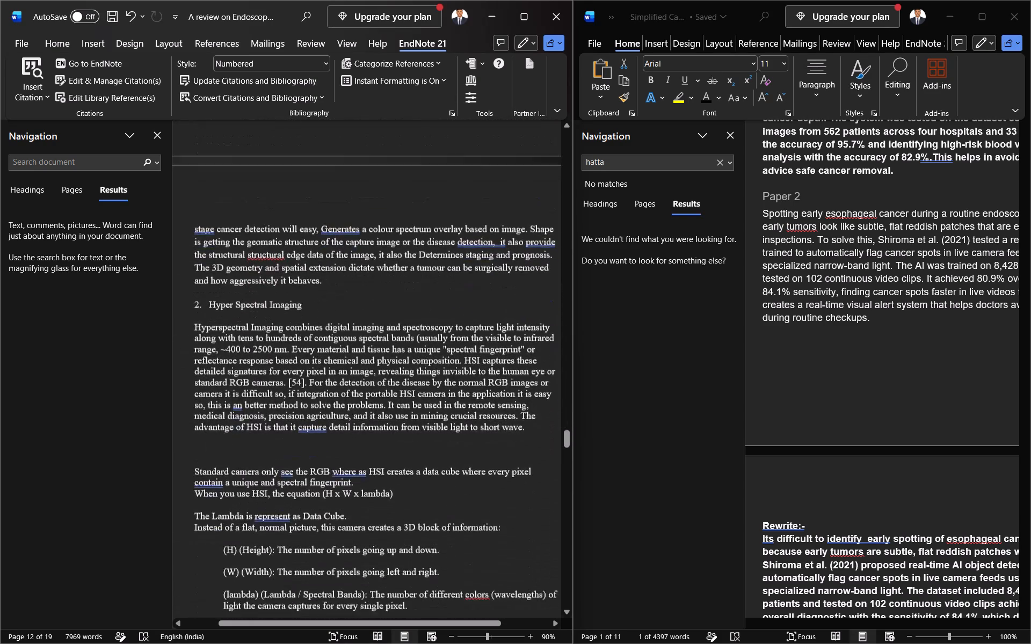
pyautogui.scroll(10, 368, 502)
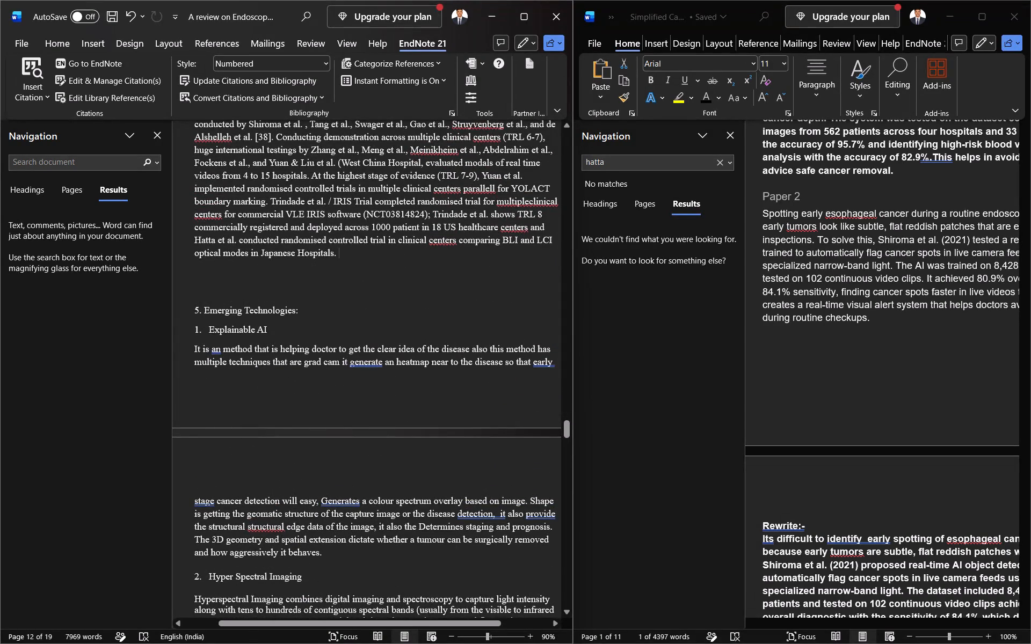
pyautogui.click(284, 293)
pyautogui.press('Return')
pyautogui.press('Return')
pyautogui.press('Return')
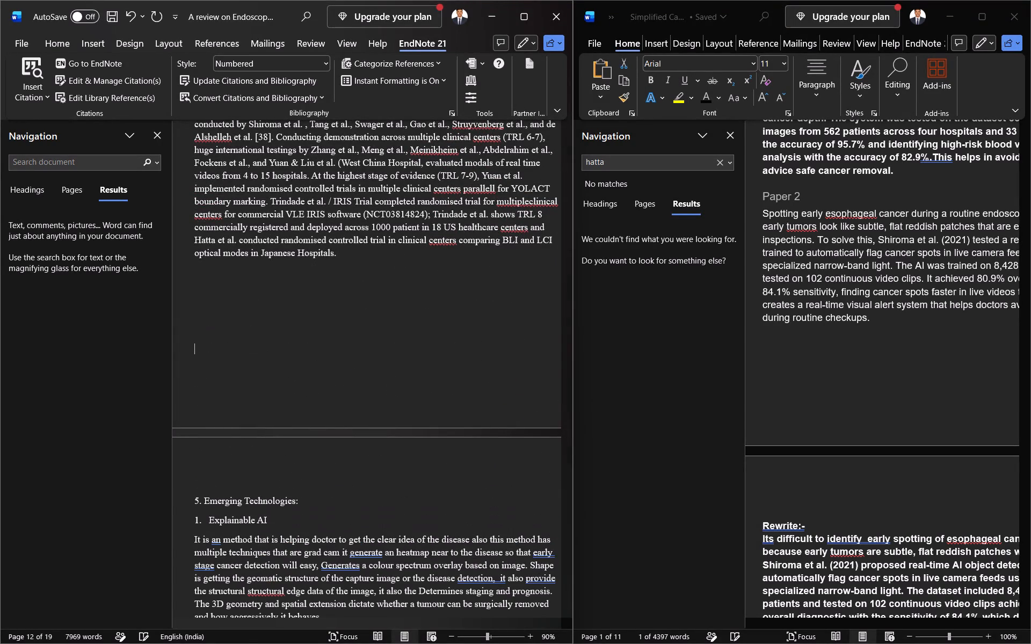
# Delete the extra blank line above "Standard camera only see the RGB" in the Hyper Spectral Imaging section.
pyautogui.scroll(-17, 282, 295)
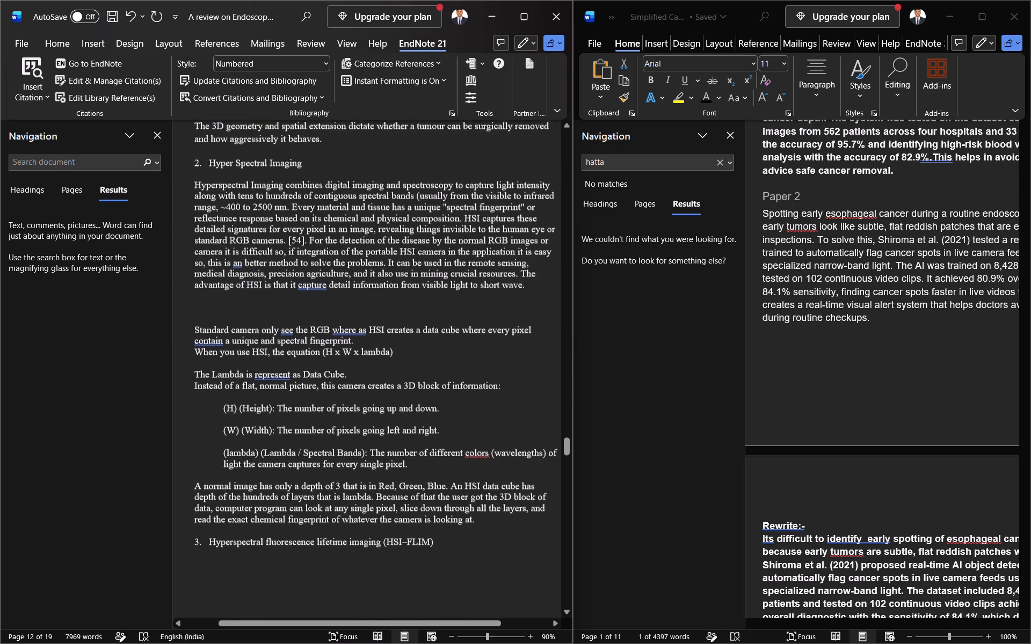
pyautogui.click(271, 292)
pyautogui.press('BackSpace')
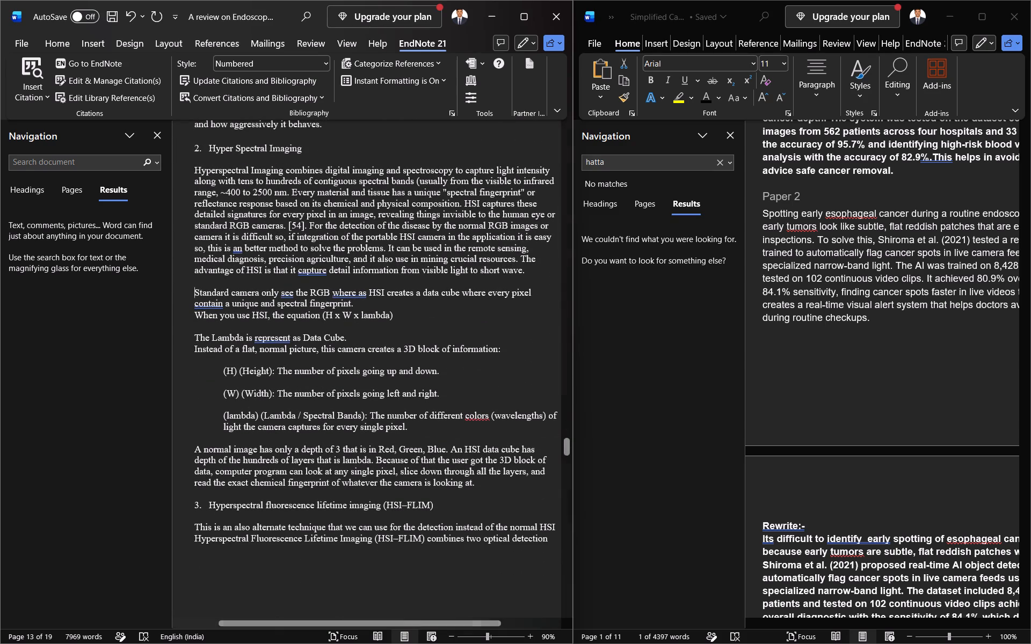
# Review the review paper's layout and citations from the Emerging Technologies section back through the question answers to the Abstract.
pyautogui.scroll(-4, 365, 362)
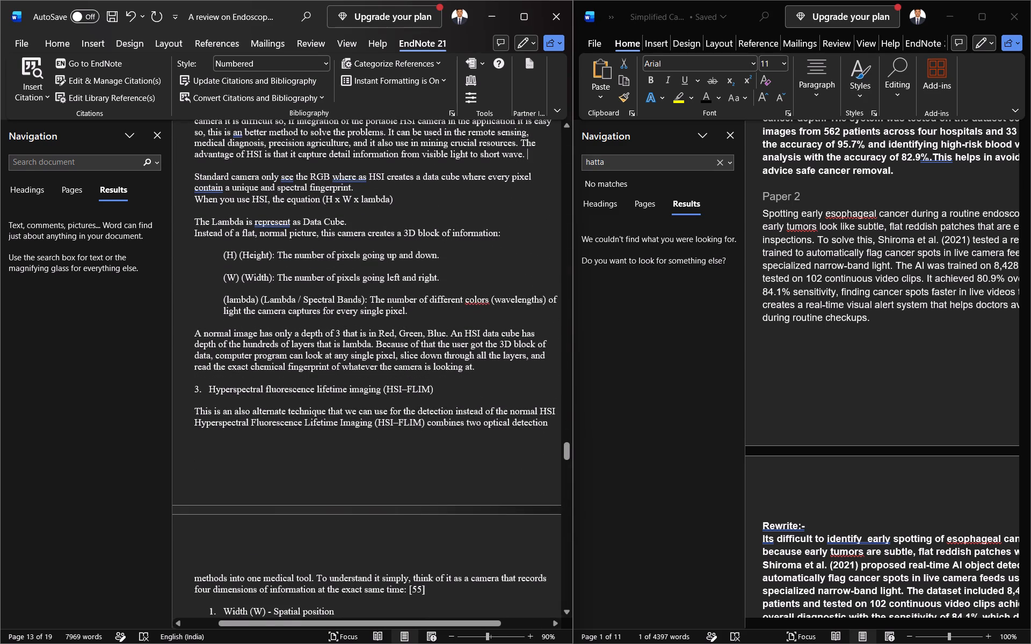
pyautogui.scroll(4, 273, 389)
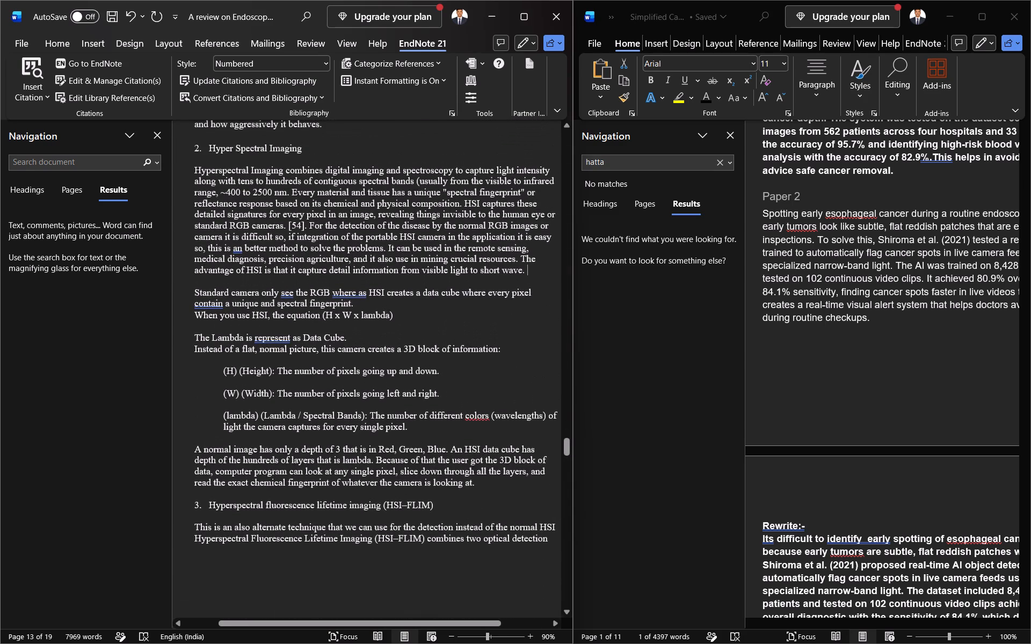
pyautogui.scroll(-17, 273, 387)
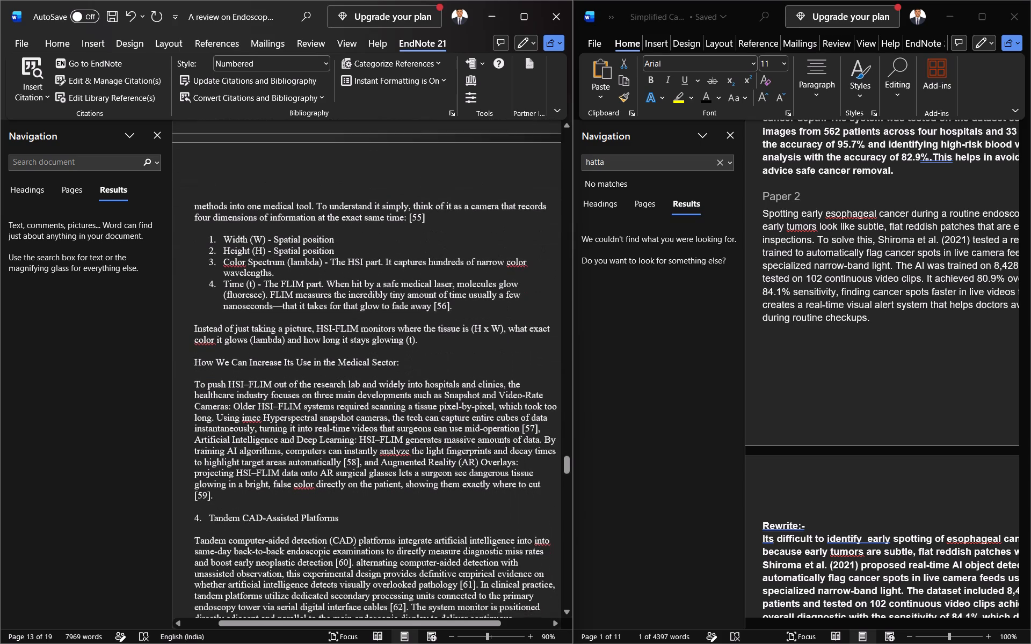
pyautogui.scroll(-12, 274, 385)
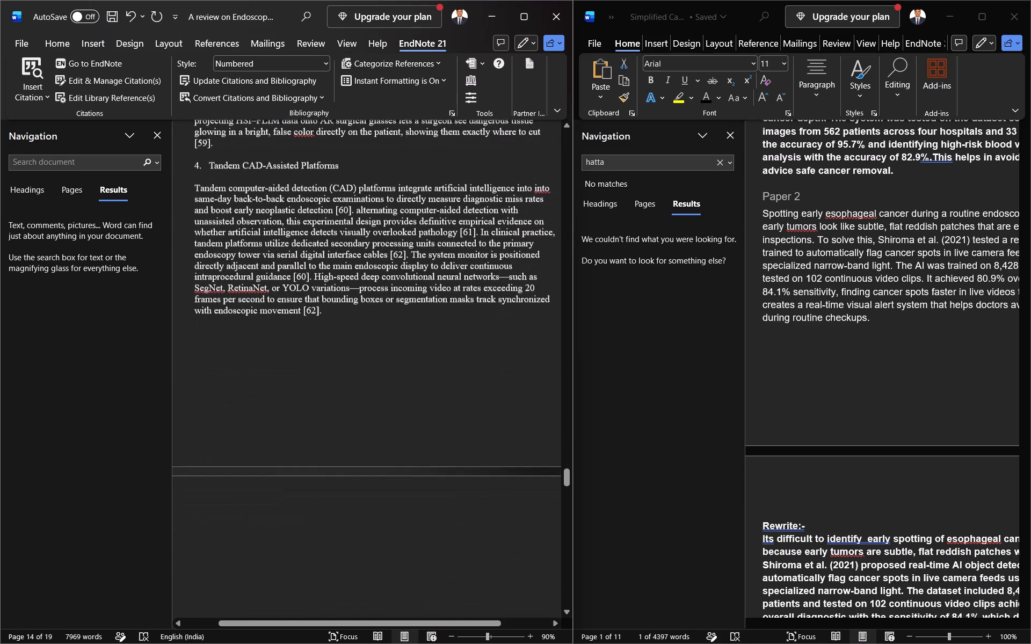
pyautogui.scroll(8, 275, 385)
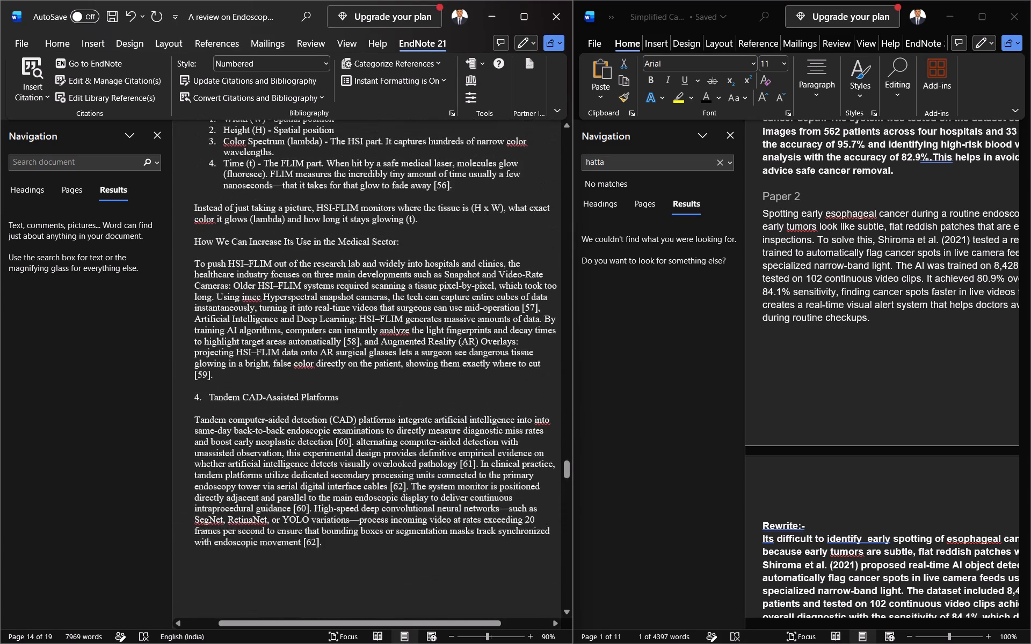
pyautogui.scroll(20, 274, 382)
pyautogui.scroll(5, 274, 382)
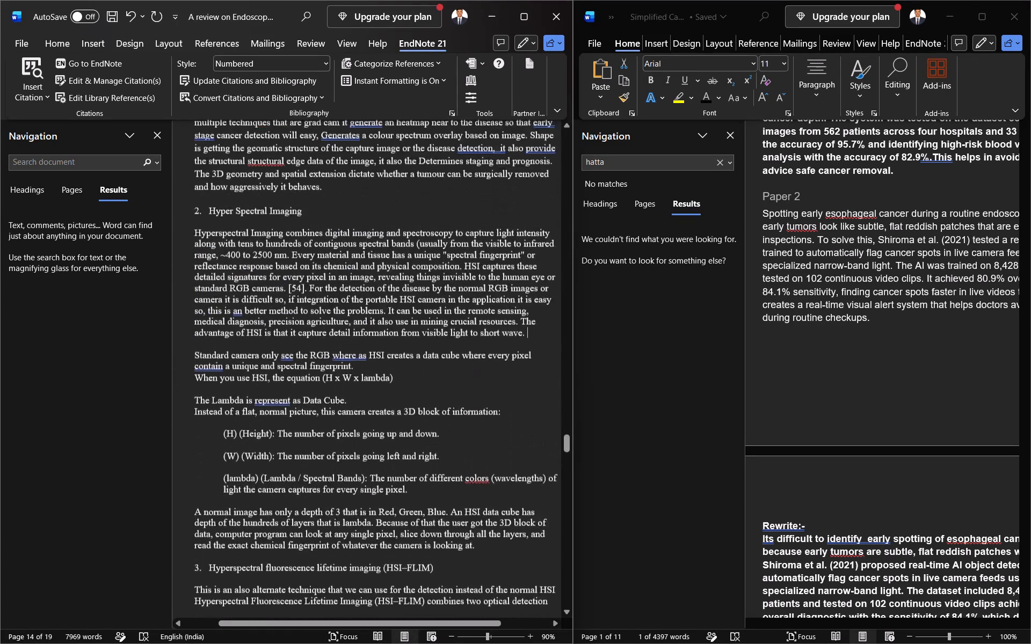
pyautogui.scroll(4, 261, 386)
pyautogui.scroll(-1, 259, 384)
pyautogui.scroll(12, 258, 384)
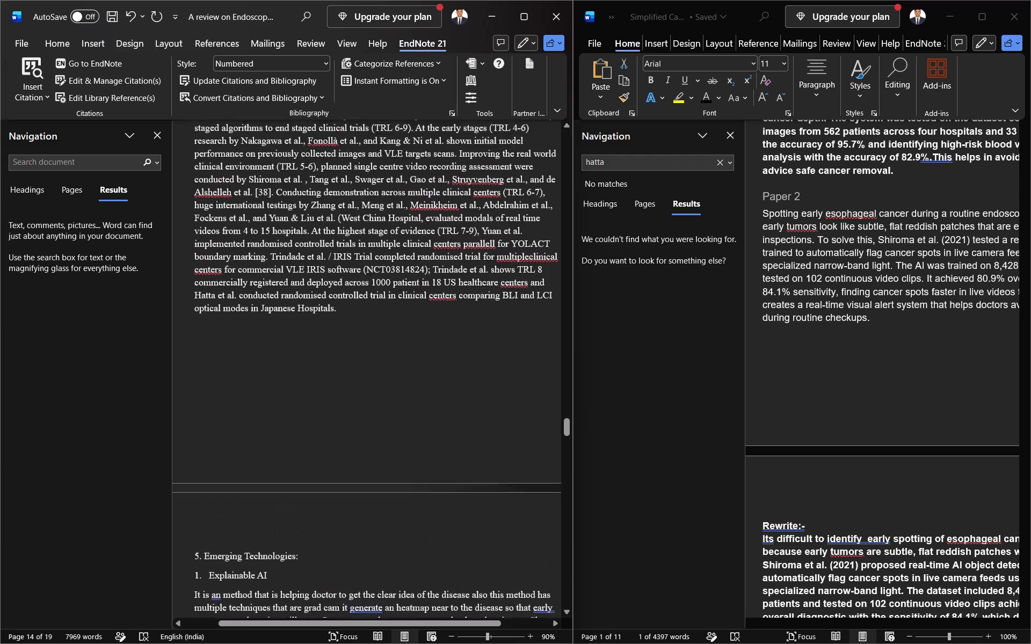
pyautogui.scroll(9, 257, 386)
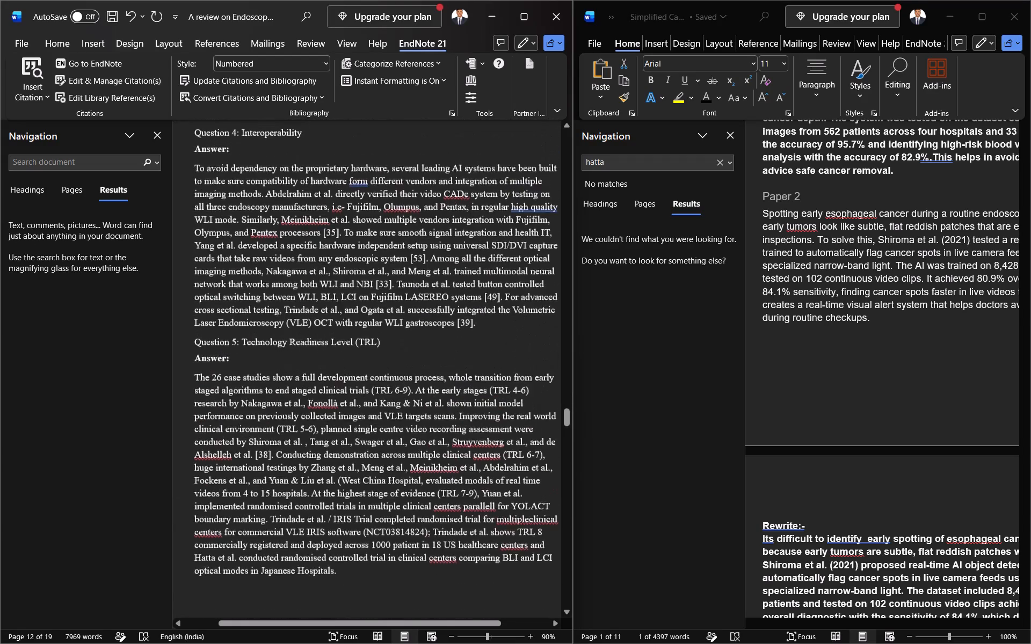
pyautogui.scroll(19, 258, 387)
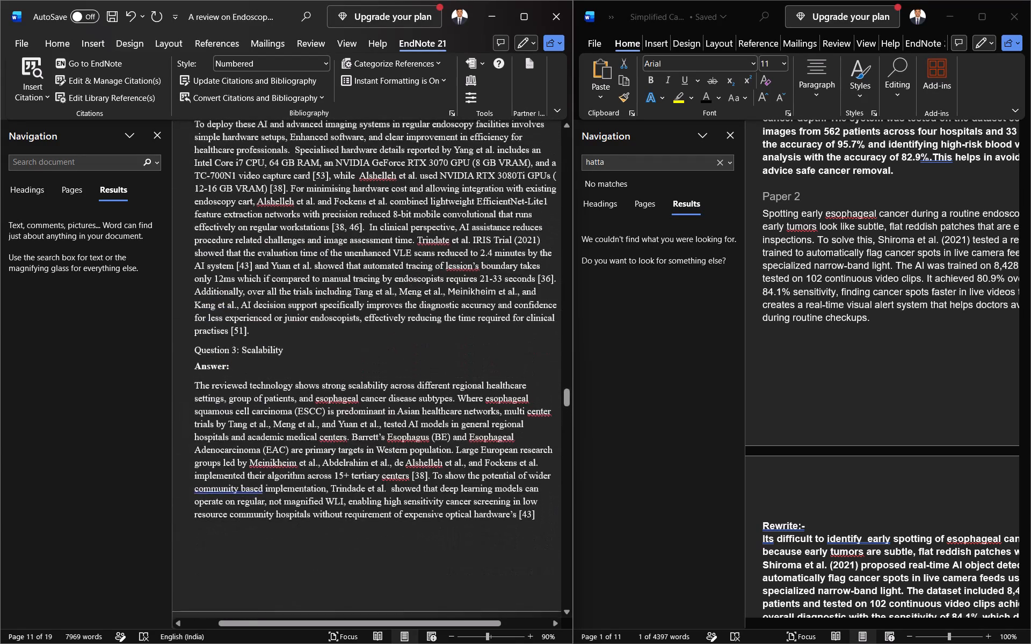
pyautogui.scroll(16, 258, 387)
pyautogui.scroll(5, 258, 387)
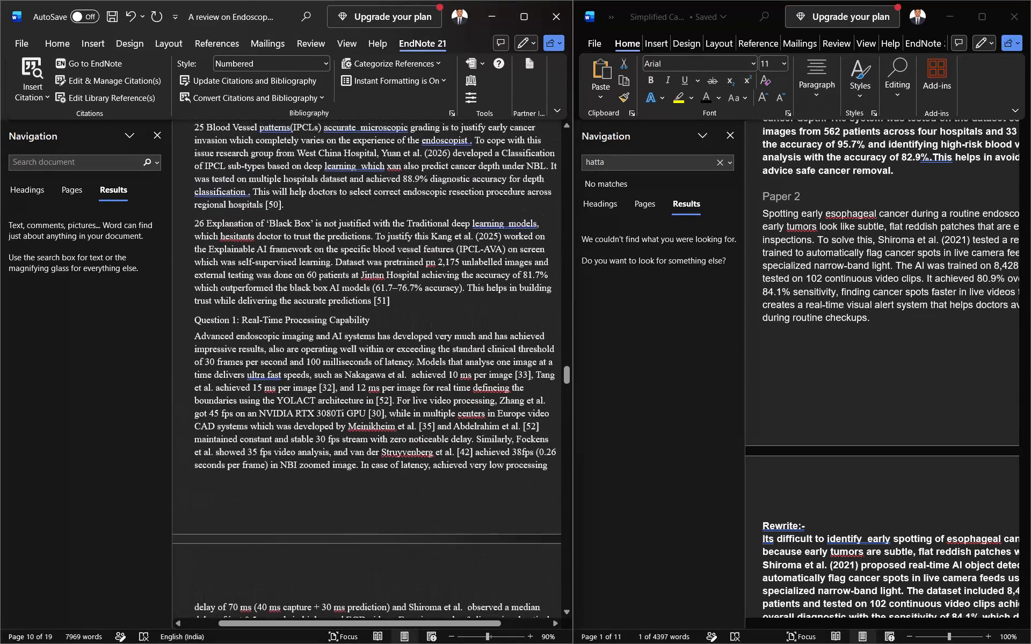
pyautogui.click(569, 366)
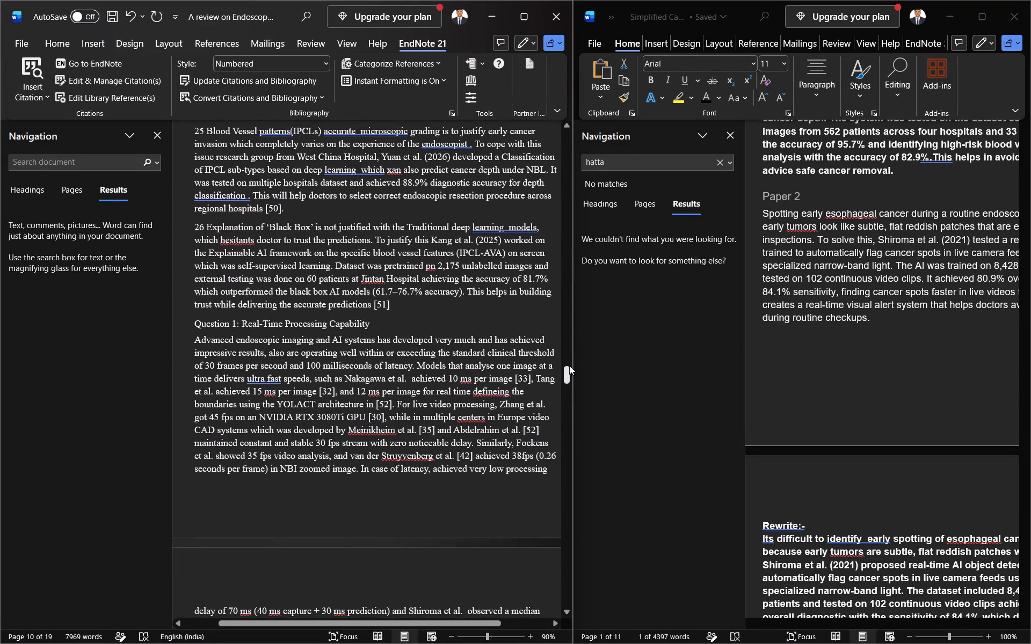
pyautogui.moveTo(569, 374); pyautogui.dragTo(565, 308)
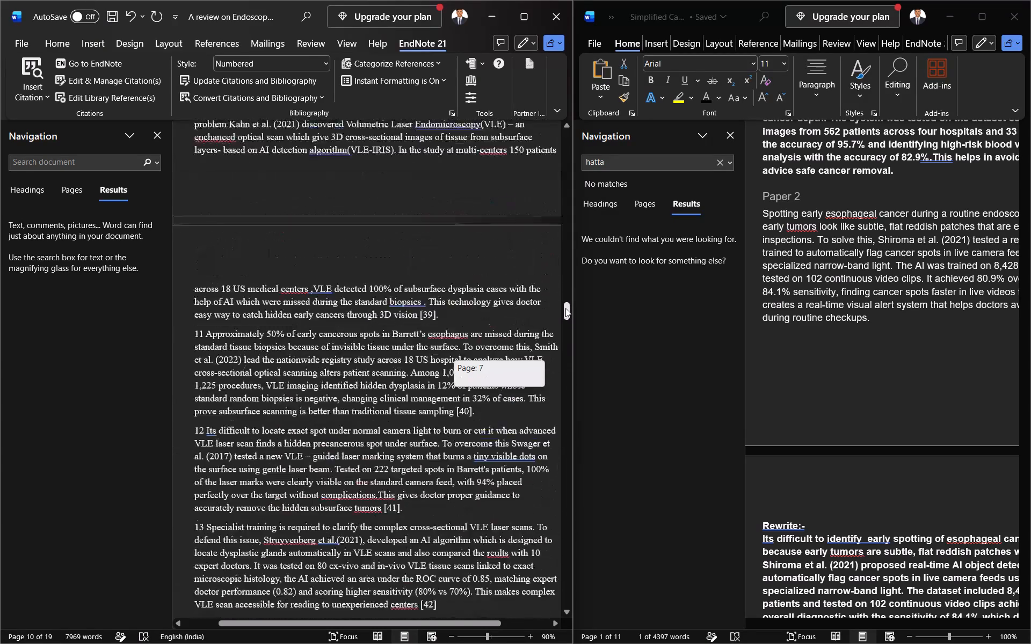
pyautogui.moveTo(565, 308); pyautogui.dragTo(558, 244)
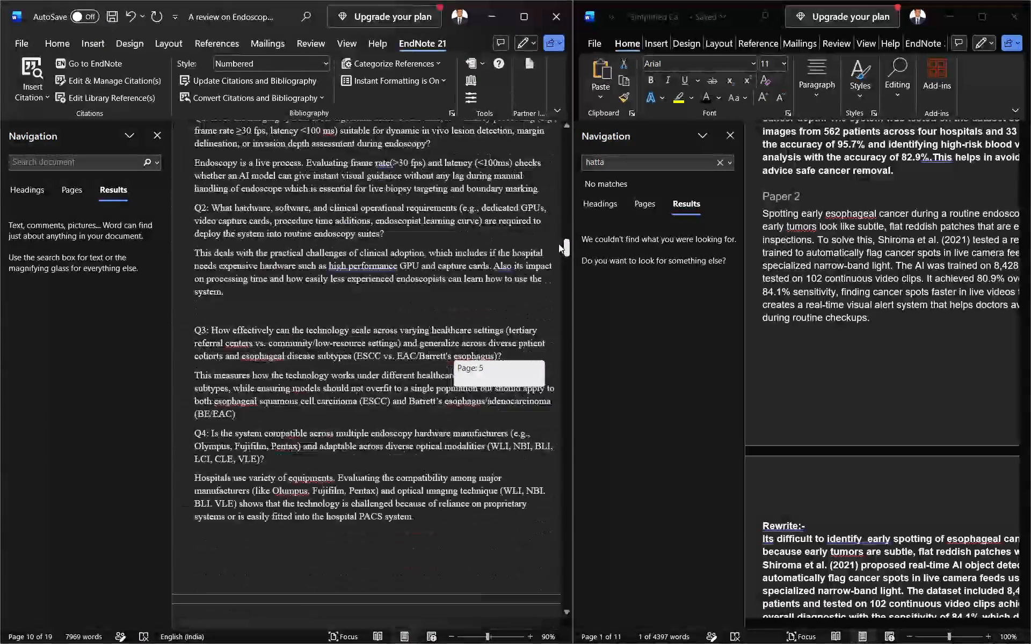
pyautogui.moveTo(558, 244); pyautogui.dragTo(561, 186)
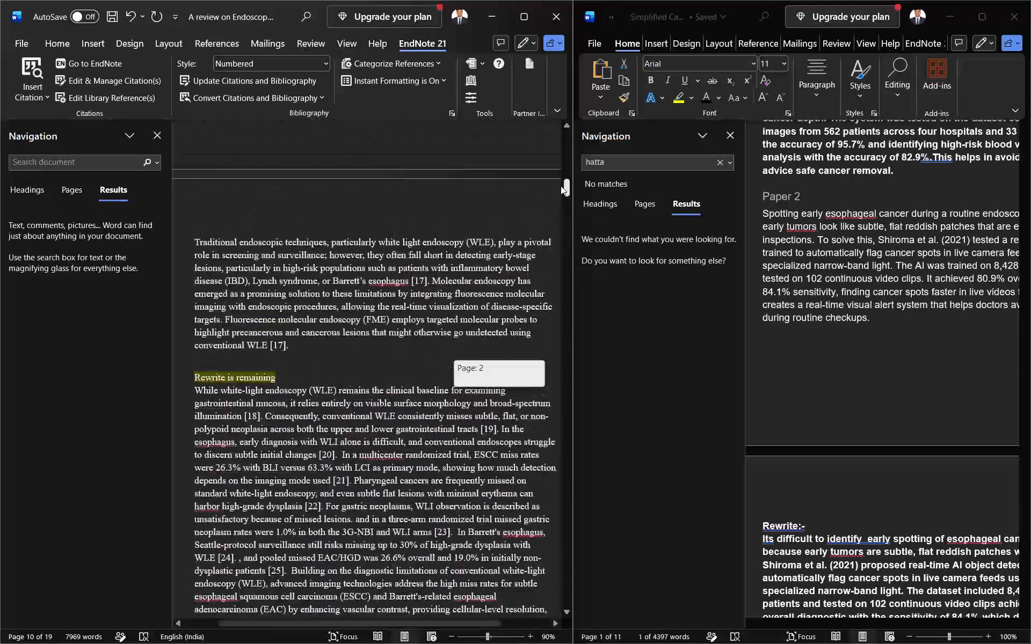
pyautogui.moveTo(561, 186); pyautogui.dragTo(561, 184)
pyautogui.moveTo(561, 184); pyautogui.dragTo(561, 164)
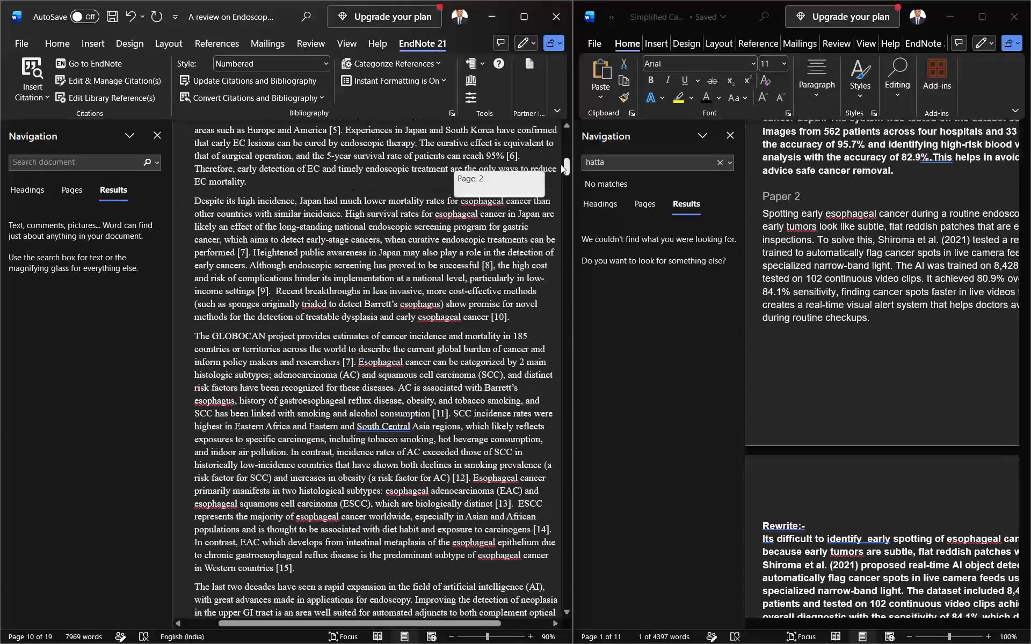
pyautogui.moveTo(561, 164); pyautogui.dragTo(548, 134)
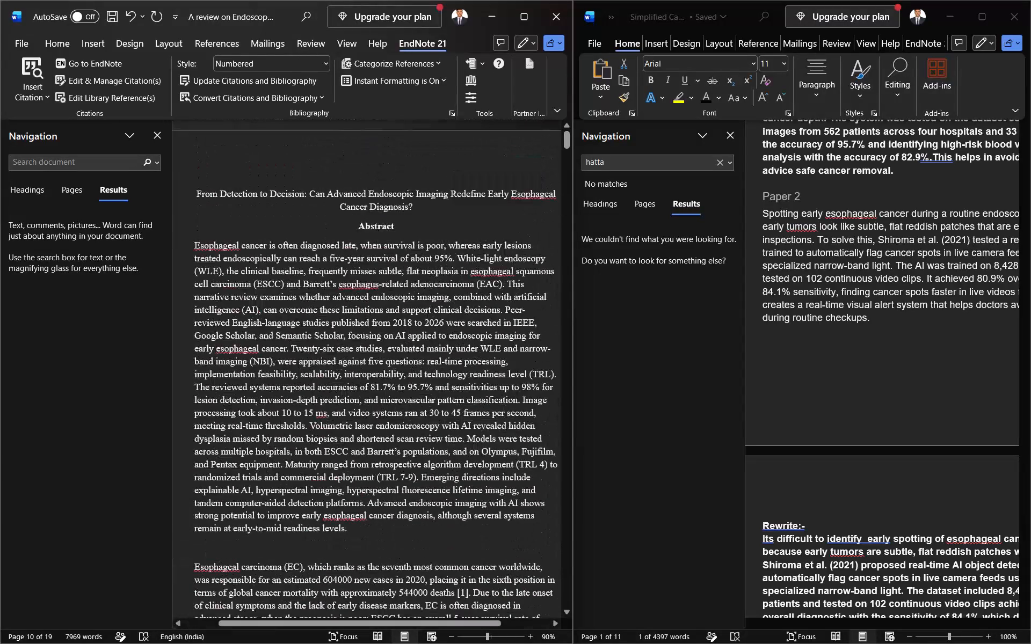
pyautogui.click(421, 228)
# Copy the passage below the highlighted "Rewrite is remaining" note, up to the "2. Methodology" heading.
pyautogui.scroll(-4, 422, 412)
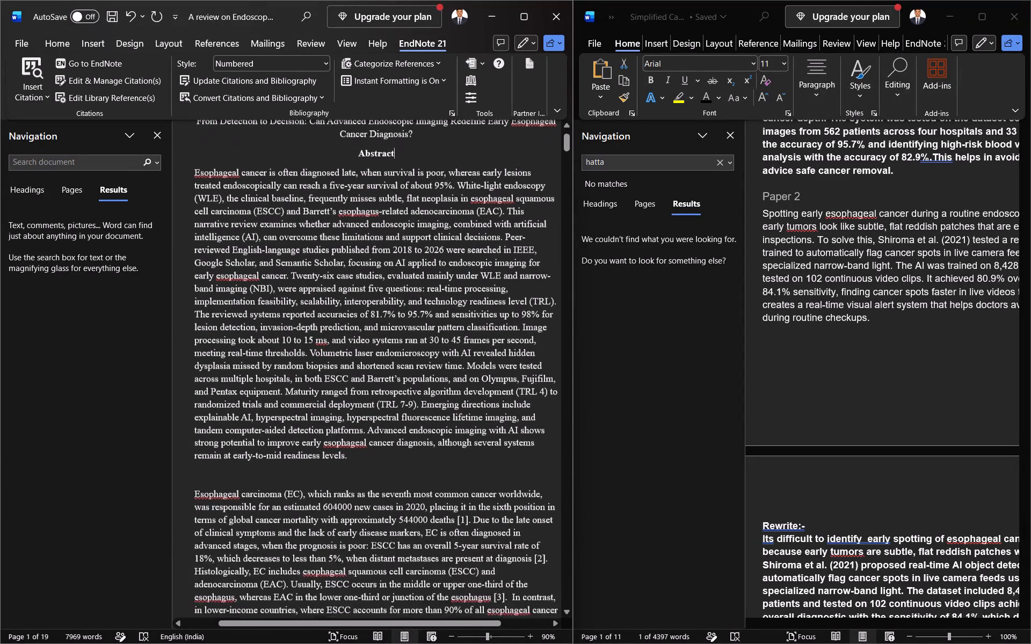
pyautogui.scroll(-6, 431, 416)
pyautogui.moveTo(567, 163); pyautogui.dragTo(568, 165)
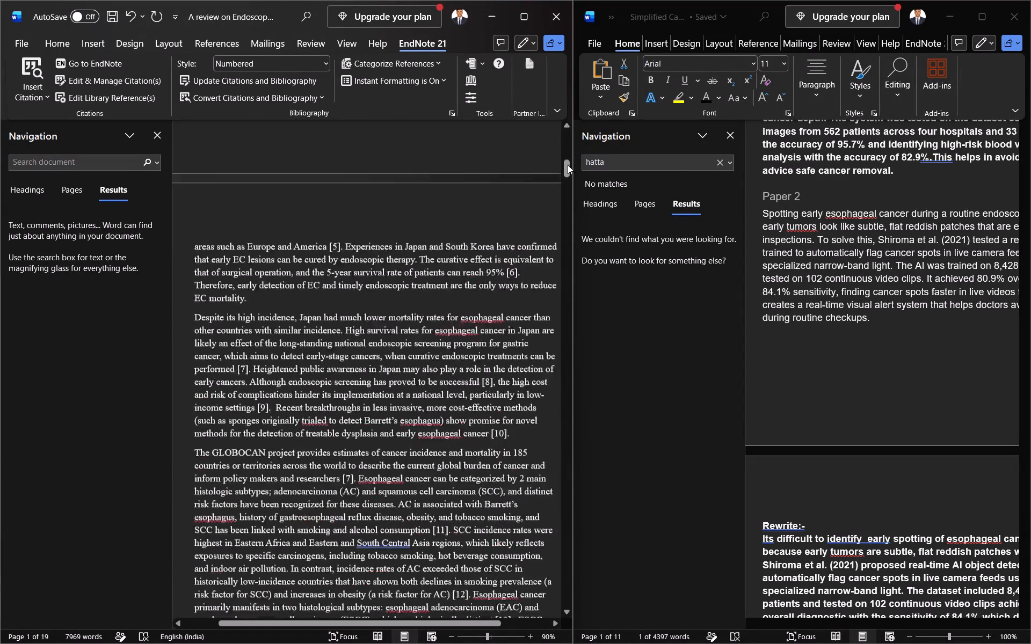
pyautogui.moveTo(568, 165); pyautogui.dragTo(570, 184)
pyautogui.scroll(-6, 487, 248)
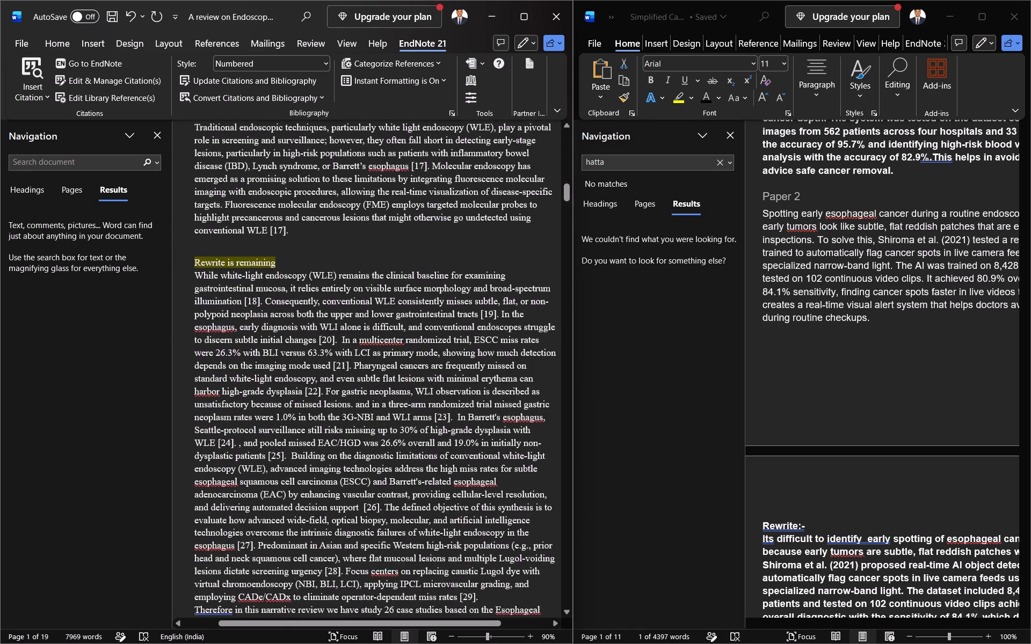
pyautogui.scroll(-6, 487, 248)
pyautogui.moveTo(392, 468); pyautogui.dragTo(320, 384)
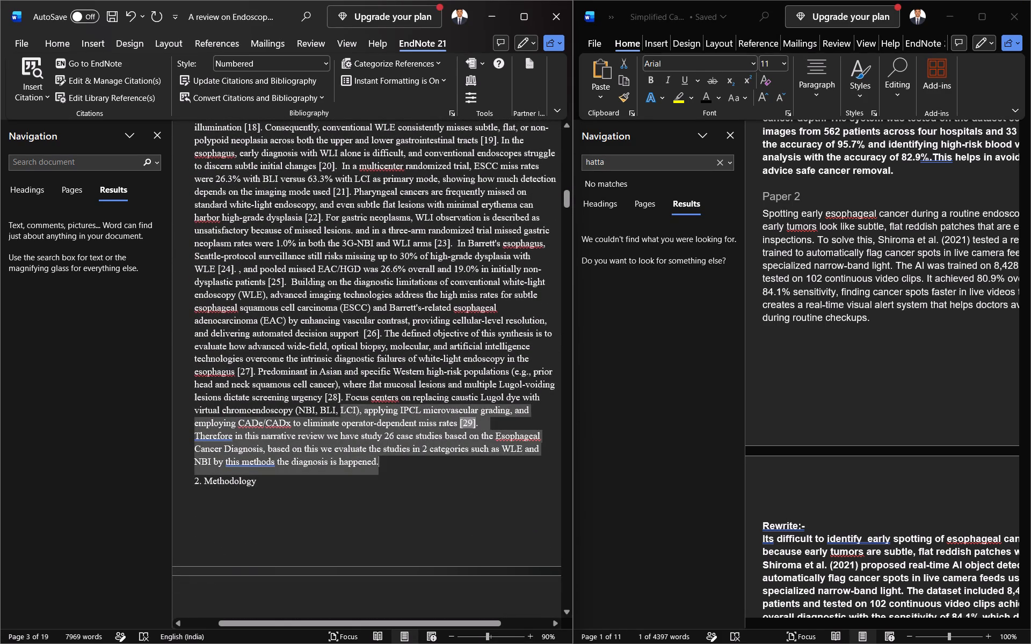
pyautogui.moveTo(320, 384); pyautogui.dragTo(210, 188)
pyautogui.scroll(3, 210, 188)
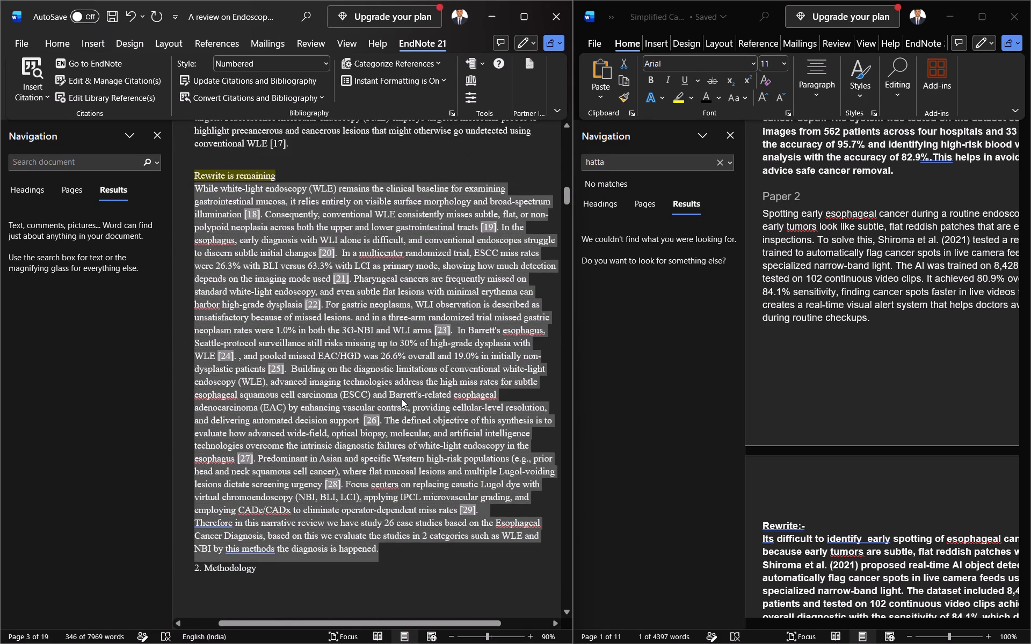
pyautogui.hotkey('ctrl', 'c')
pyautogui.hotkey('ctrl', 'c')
# Copy the full Abstract paragraph, from "Esophageal cancer is often diagnosed late" to "early-to-mid readiness levels.".
pyautogui.scroll(5, 406, 387)
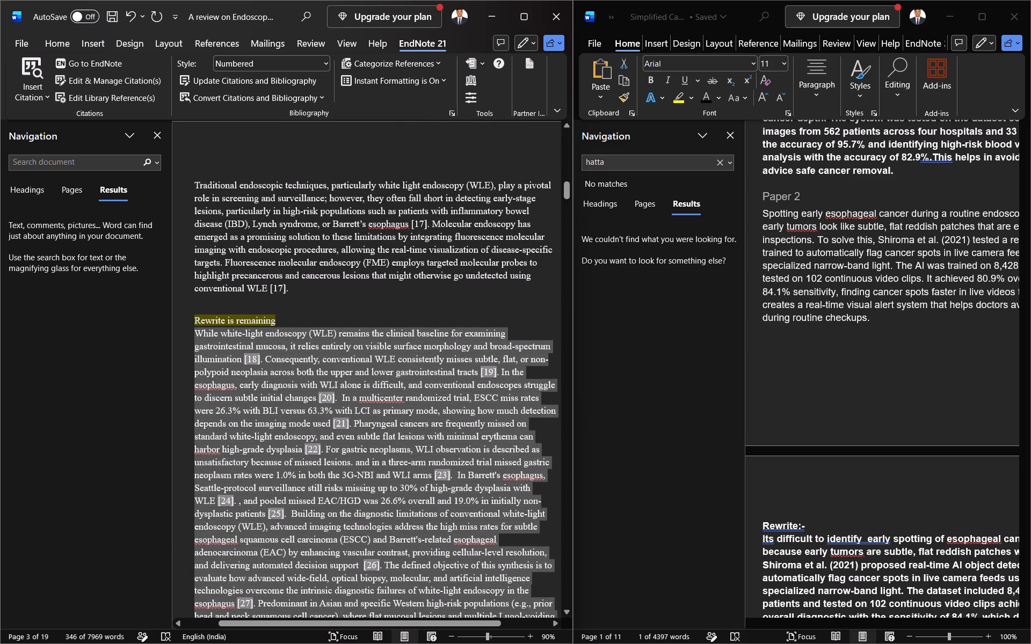
pyautogui.scroll(-8, 343, 376)
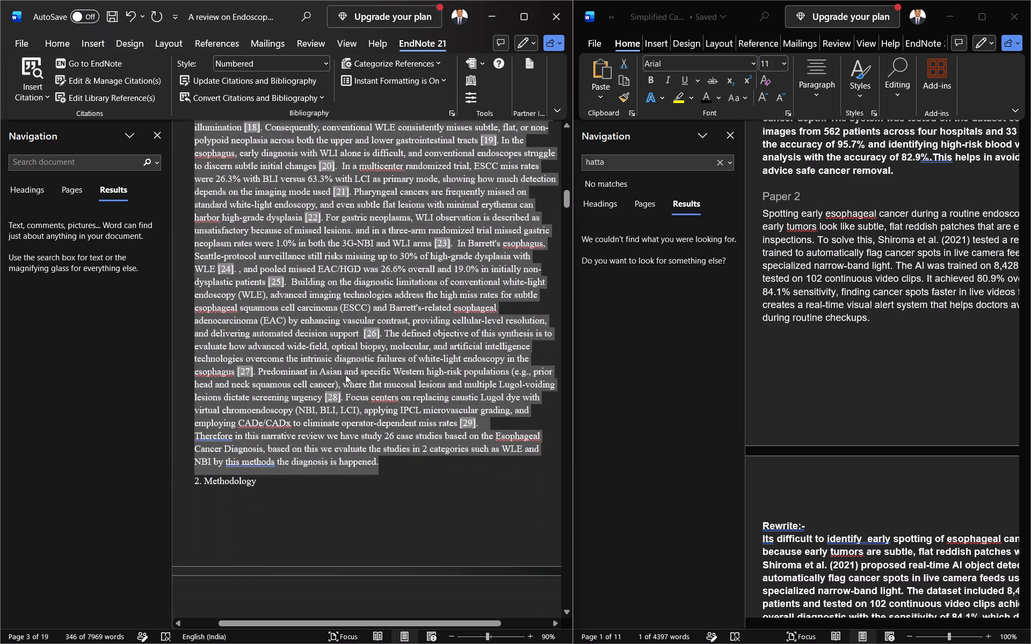
pyautogui.scroll(11, 354, 341)
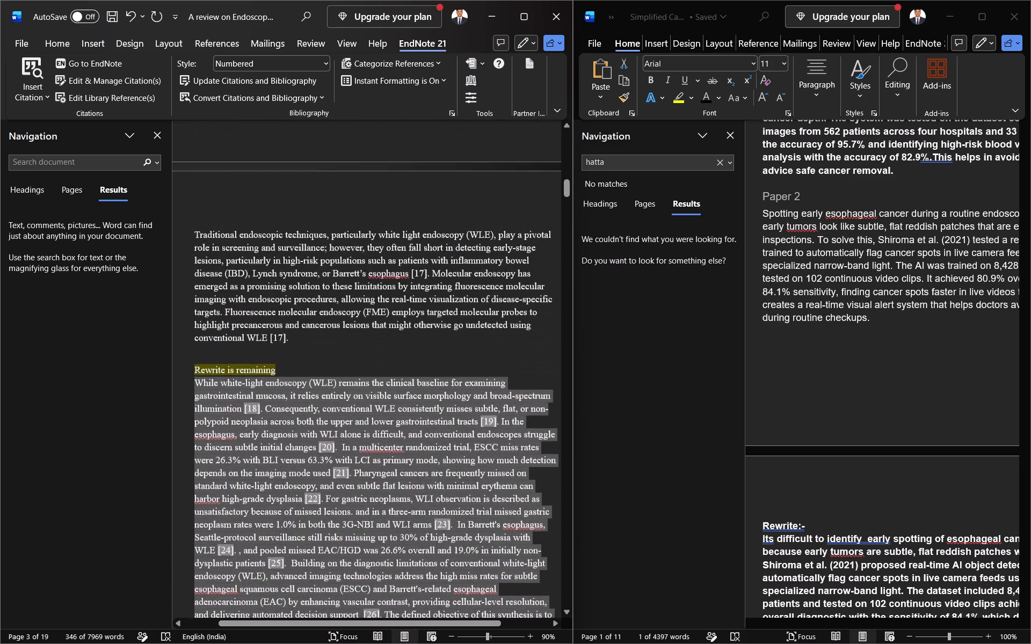
pyautogui.scroll(14, 354, 340)
pyautogui.scroll(9, 354, 340)
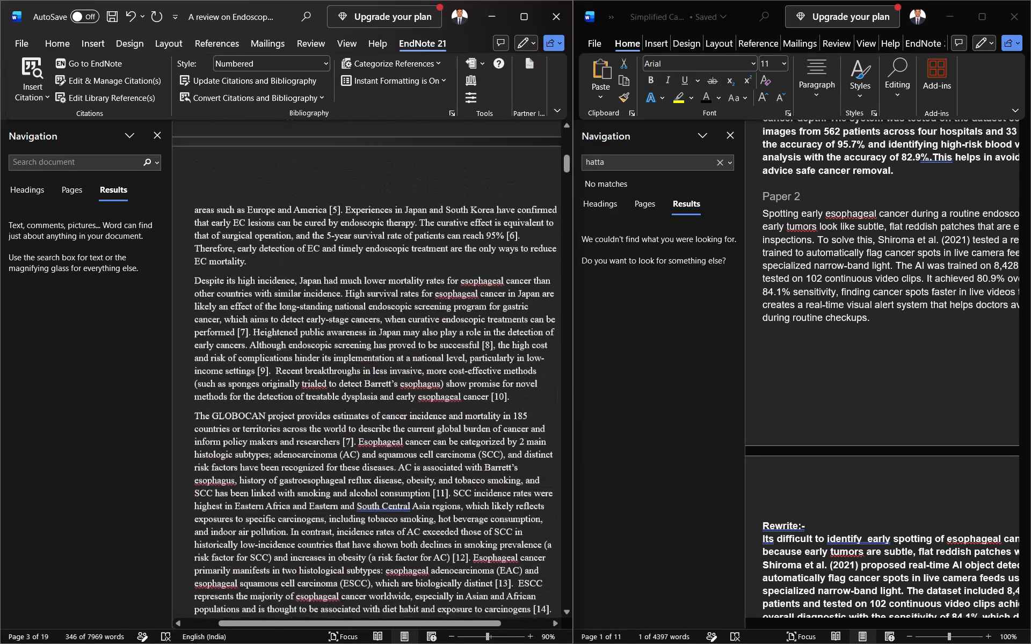
pyautogui.scroll(20, 354, 340)
pyautogui.scroll(3, 354, 340)
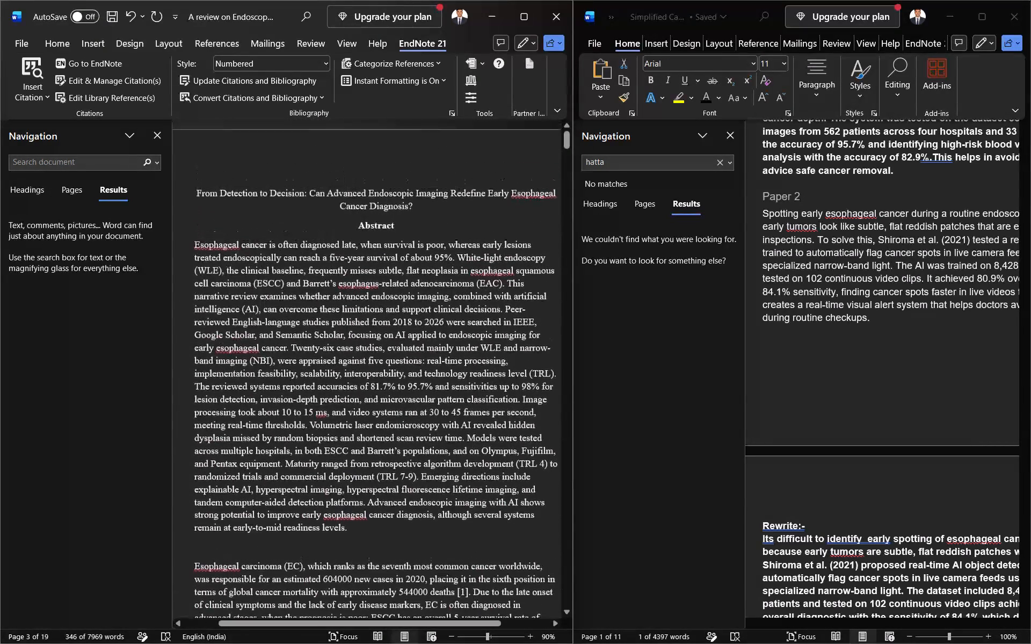
pyautogui.scroll(-4, 354, 340)
pyautogui.click(355, 414)
pyautogui.moveTo(355, 413); pyautogui.dragTo(247, 218)
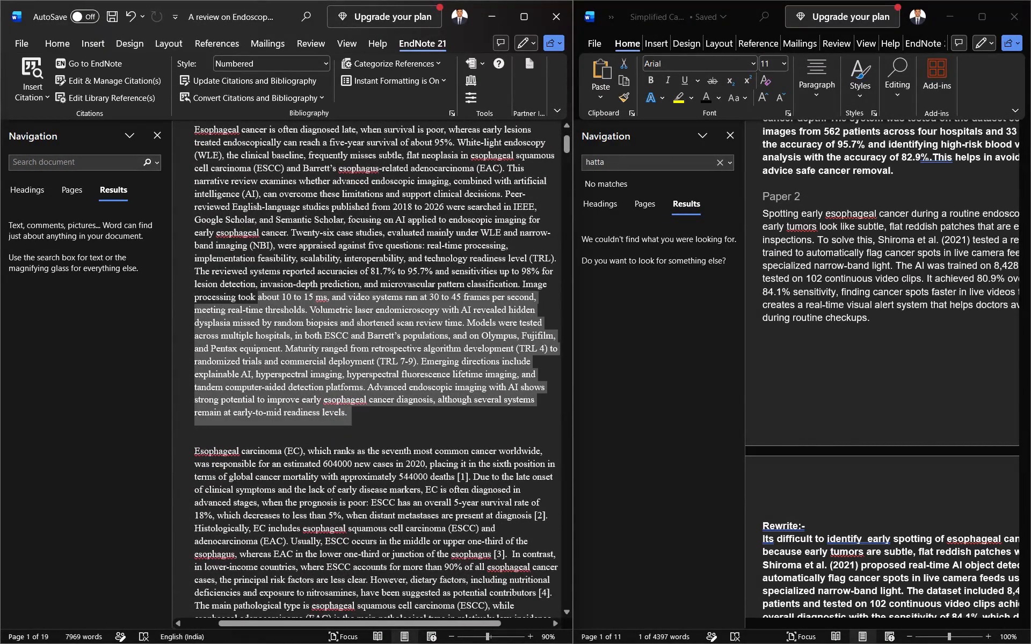
pyautogui.moveTo(247, 218); pyautogui.dragTo(226, 135)
pyautogui.hotkey('ctrl', 'c')
pyautogui.hotkey('ctrl', 'c')
pyautogui.hotkey('ctrl', 'c')
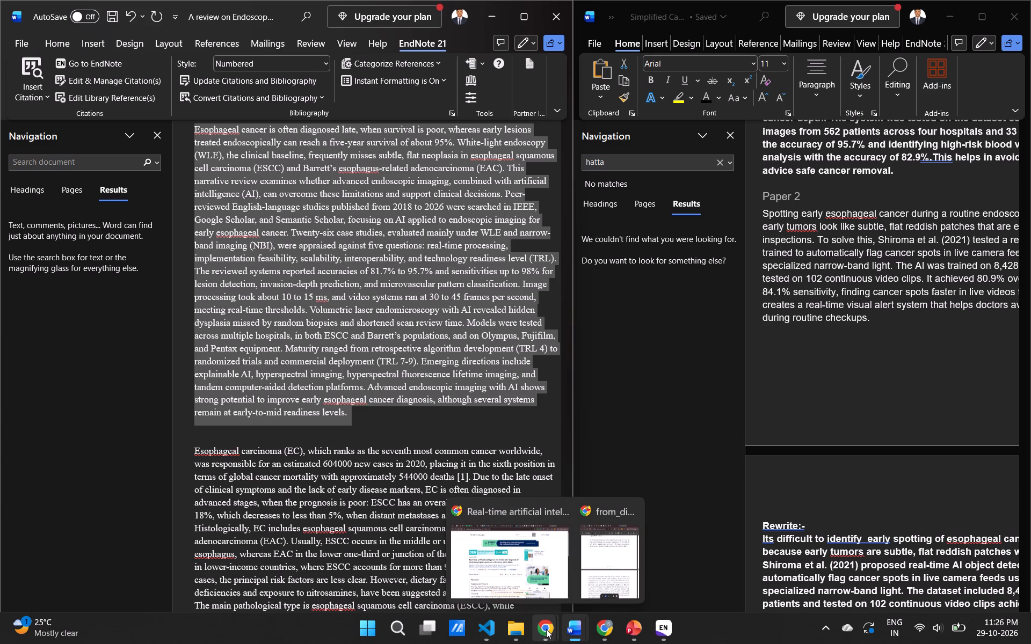
# Switch to the Chrome window with the Wiley article on real-time artificial intelligence for endoscopic diagnosis.
pyautogui.click(511, 559)
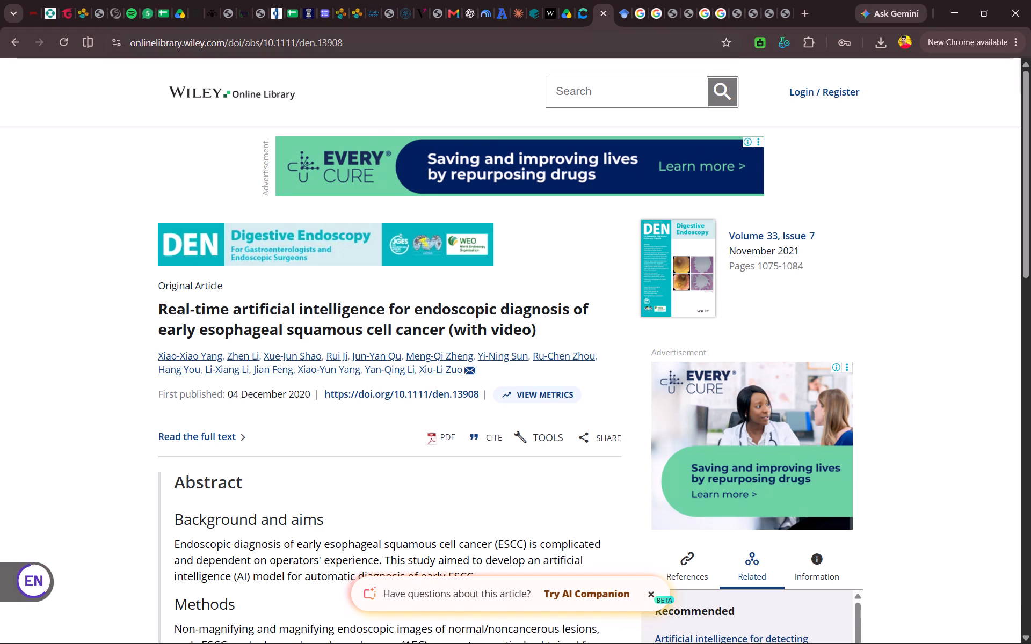
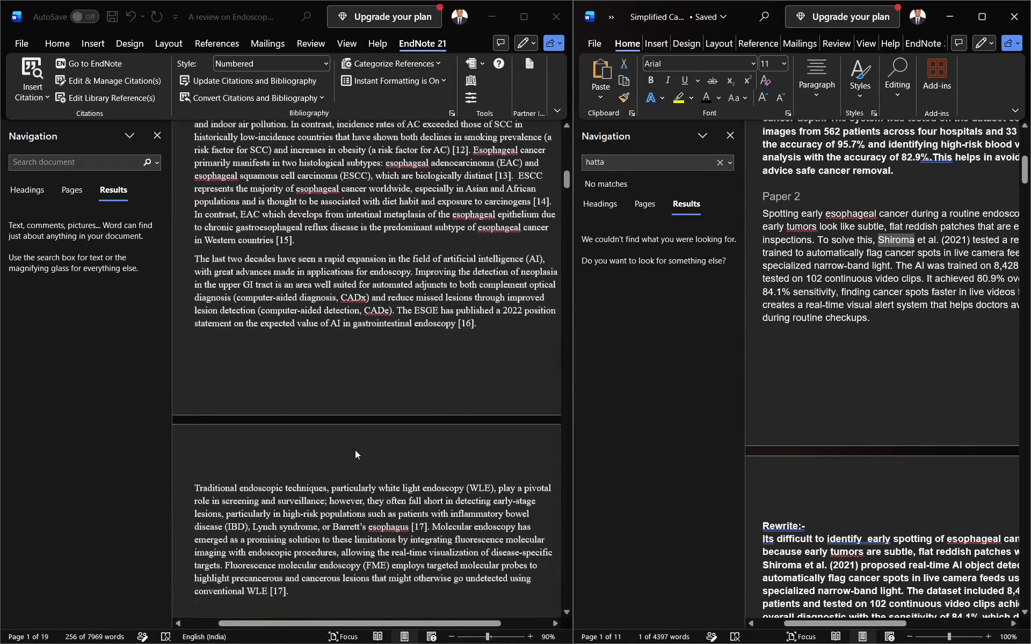
# Delete the stray space between the full stop and comma after citation [24] in the "Rewrite is remaining" passage.
pyautogui.scroll(-13, 355, 450)
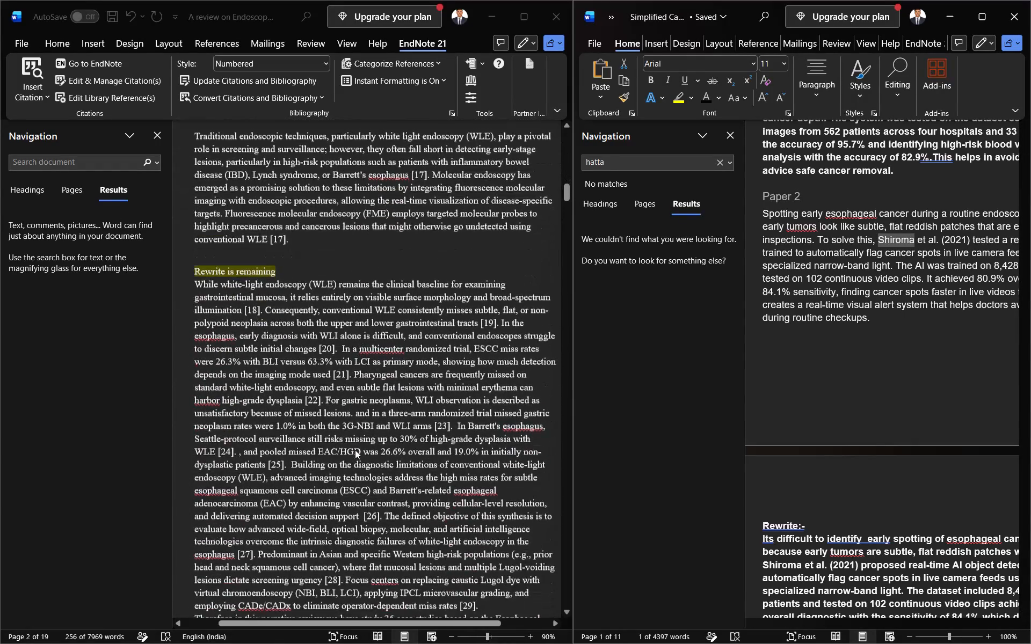
pyautogui.scroll(-7, 355, 450)
pyautogui.scroll(2, 355, 450)
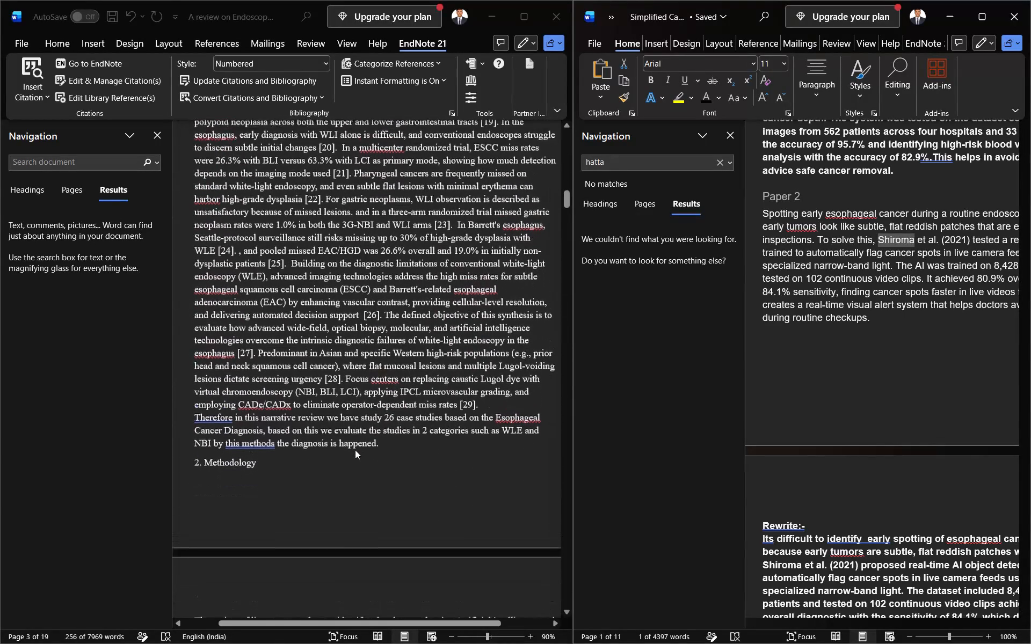
pyautogui.scroll(2, 355, 450)
pyautogui.click(234, 362)
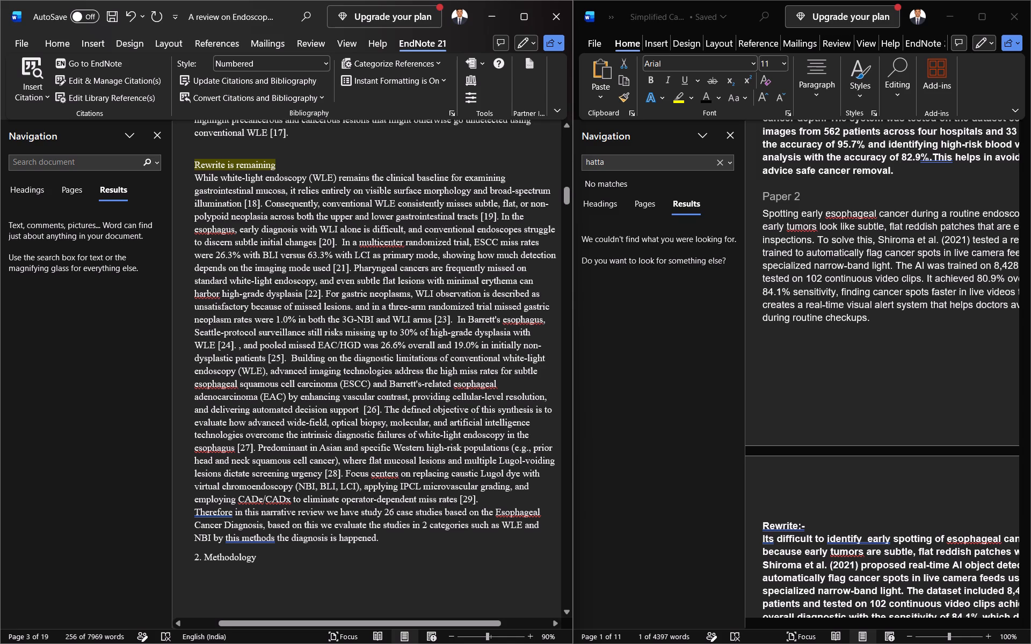
pyautogui.click(239, 350)
pyautogui.press('BackSpace')
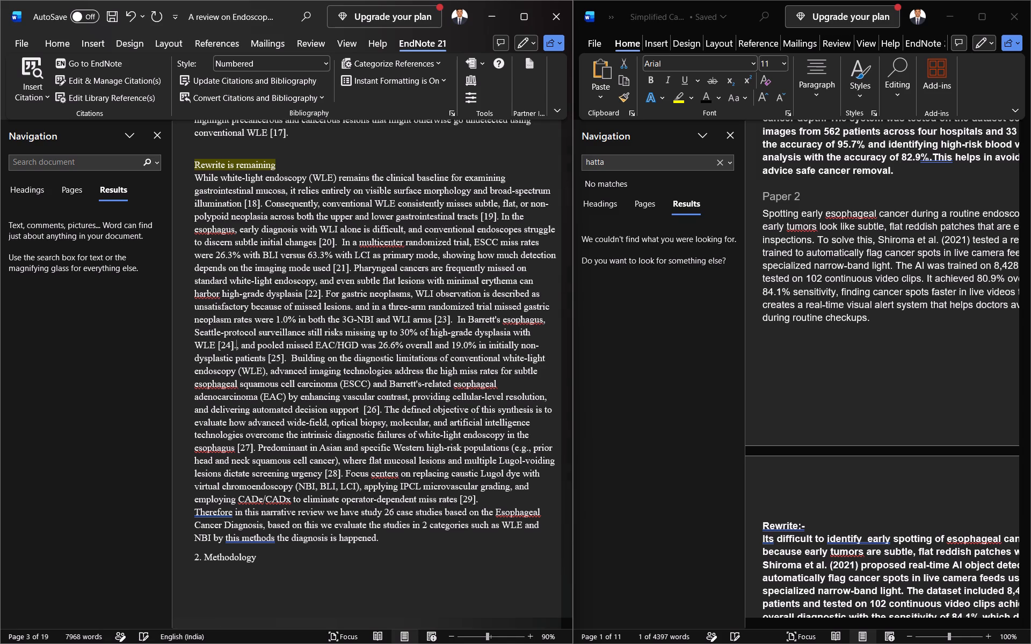
# Review the Methodology text, the inclusion and exclusion criteria table and the five questions, up to the Case Study section.
pyautogui.scroll(-7, 284, 350)
pyautogui.scroll(-9, 317, 445)
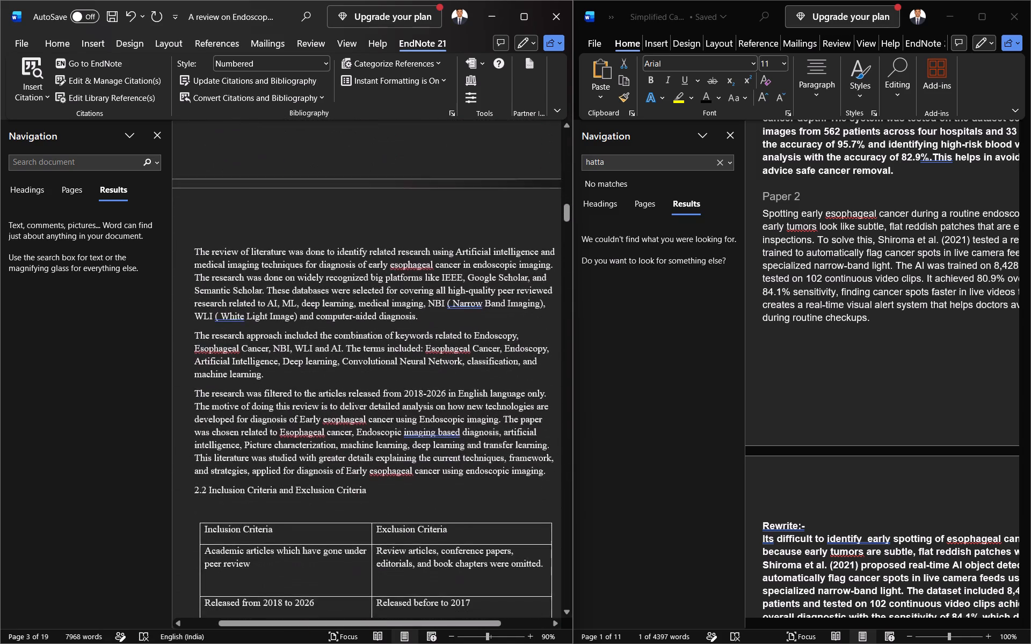
pyautogui.scroll(-19, 317, 446)
pyautogui.scroll(-9, 316, 447)
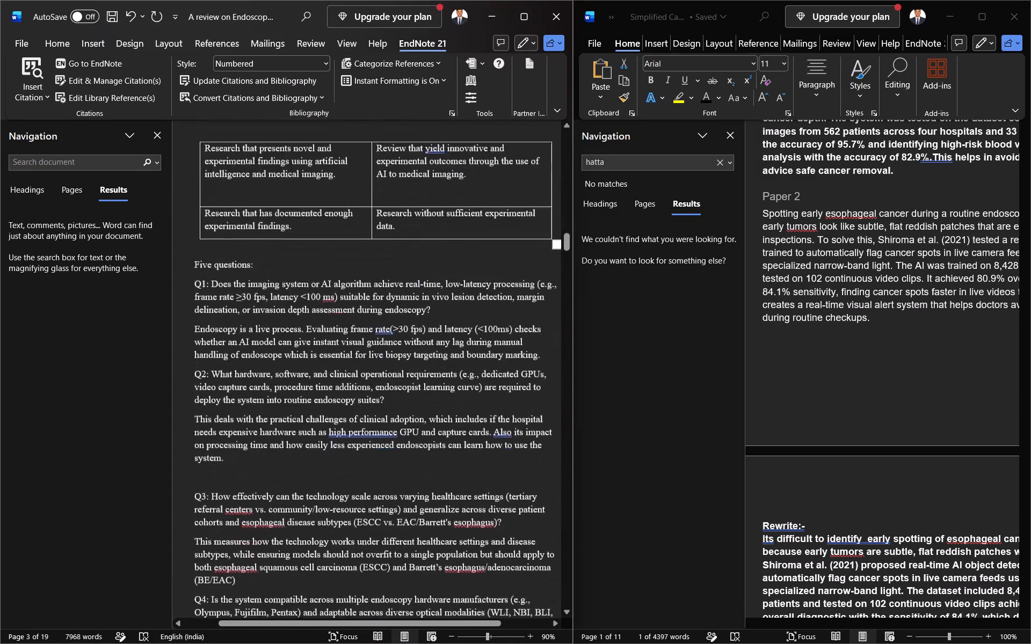
pyautogui.scroll(-17, 316, 447)
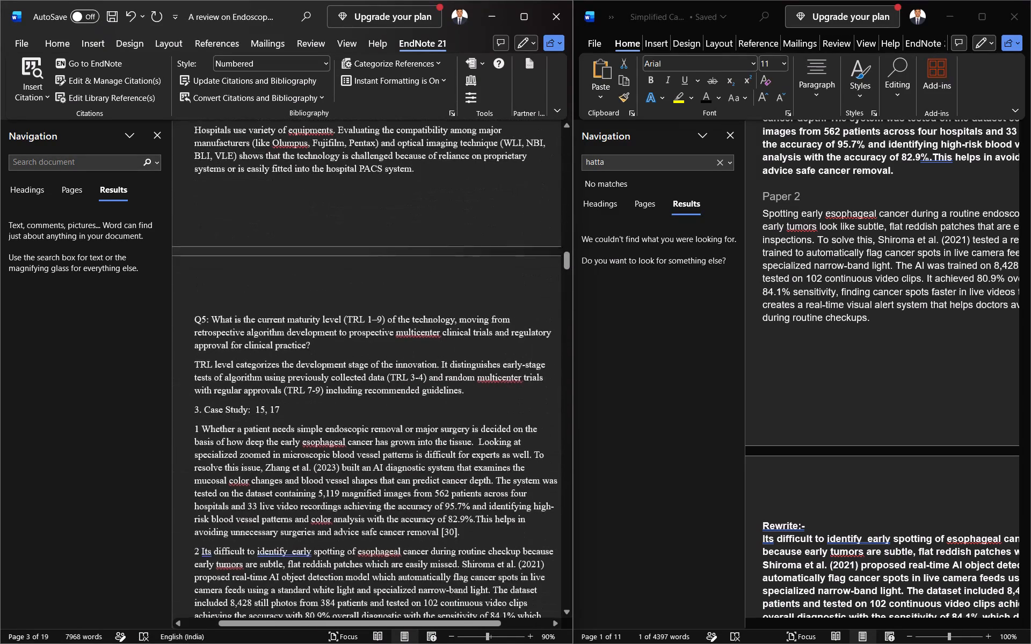
pyautogui.scroll(-1, 317, 448)
pyautogui.scroll(5, 317, 448)
pyautogui.scroll(-5, 317, 448)
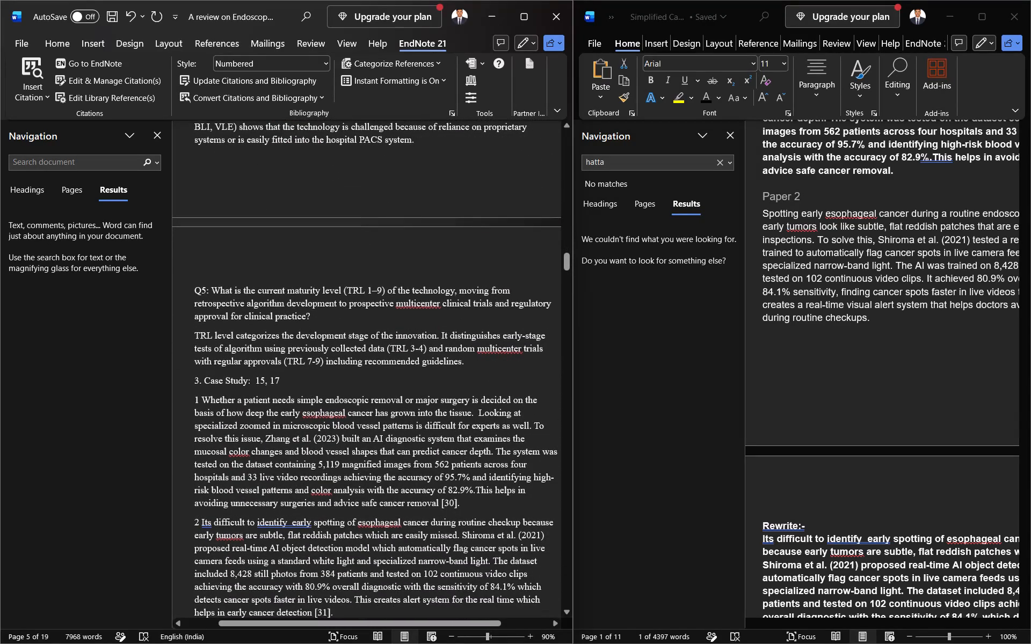
# Review the Case Study summaries and their citations, from study 1 through study 26.
pyautogui.scroll(-9, 314, 446)
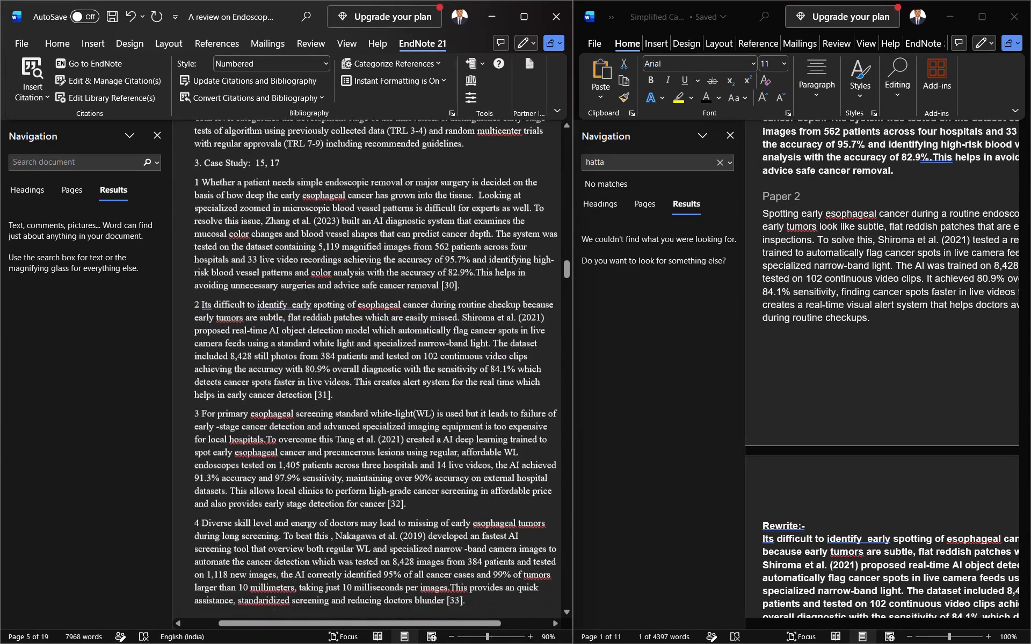
pyautogui.scroll(-15, 314, 446)
pyautogui.scroll(-8, 314, 445)
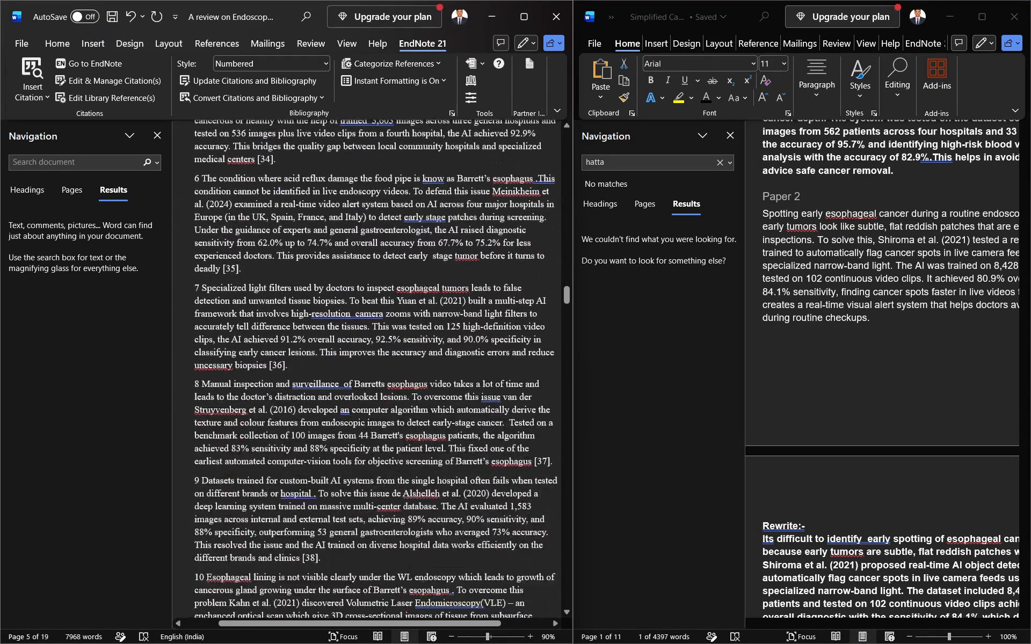
pyautogui.scroll(-11, 314, 445)
pyautogui.scroll(-10, 314, 445)
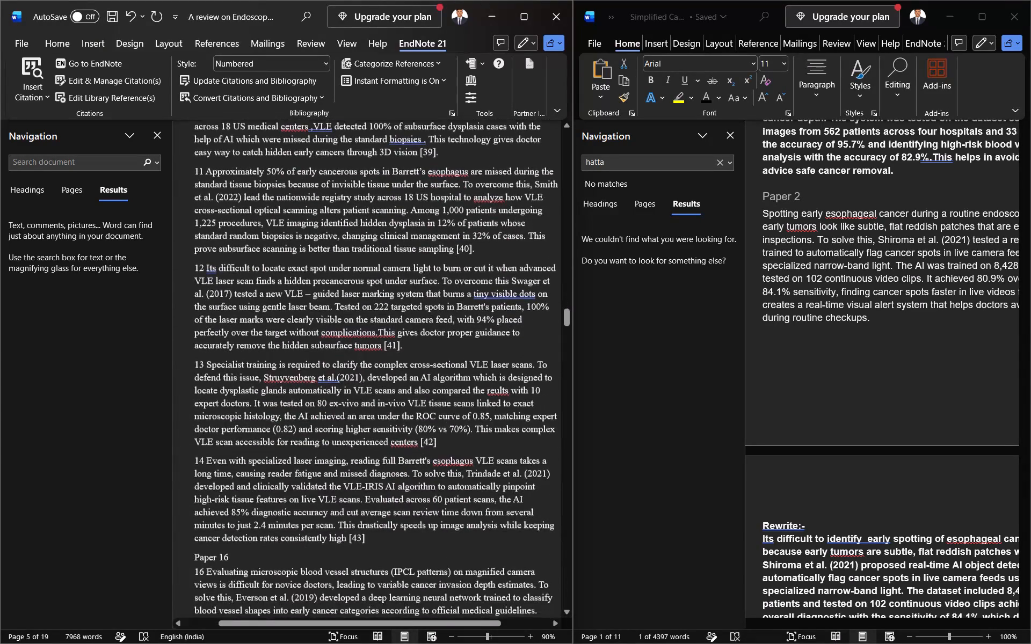
pyautogui.scroll(-19, 314, 445)
pyautogui.scroll(-9, 314, 445)
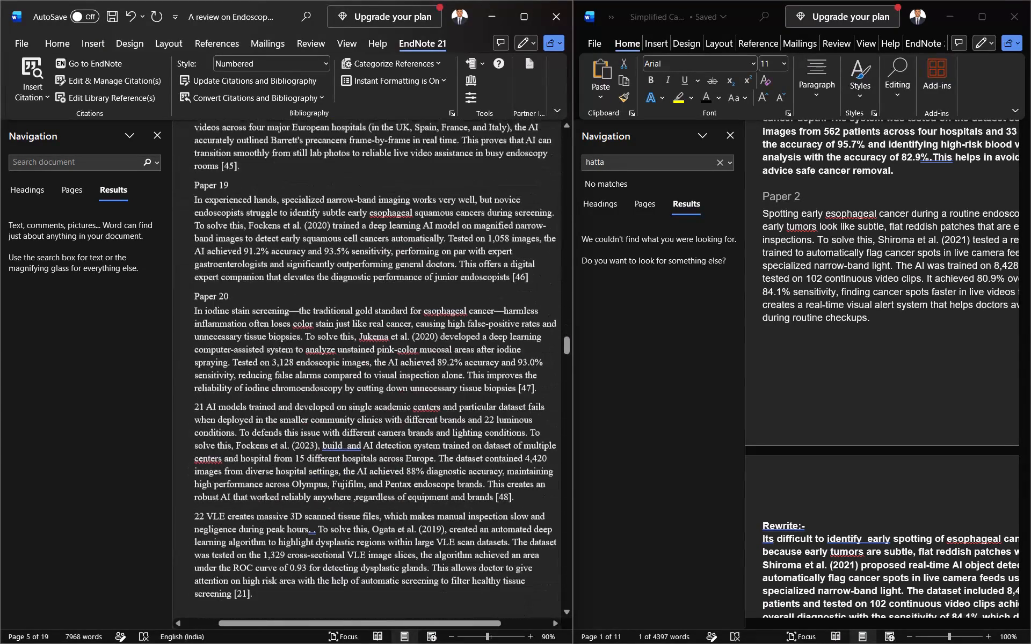
pyautogui.scroll(-18, 314, 445)
pyautogui.scroll(-8, 314, 445)
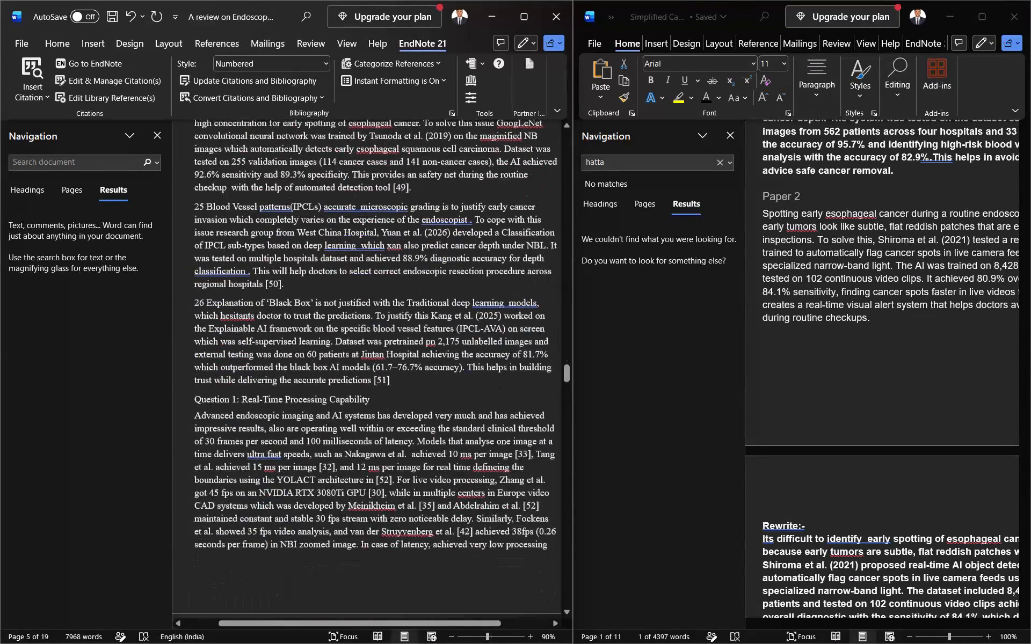
# Review the answers to Questions 1 to 5 and the Emerging Technologies section, up to the start of the reference list.
pyautogui.scroll(-8, 314, 445)
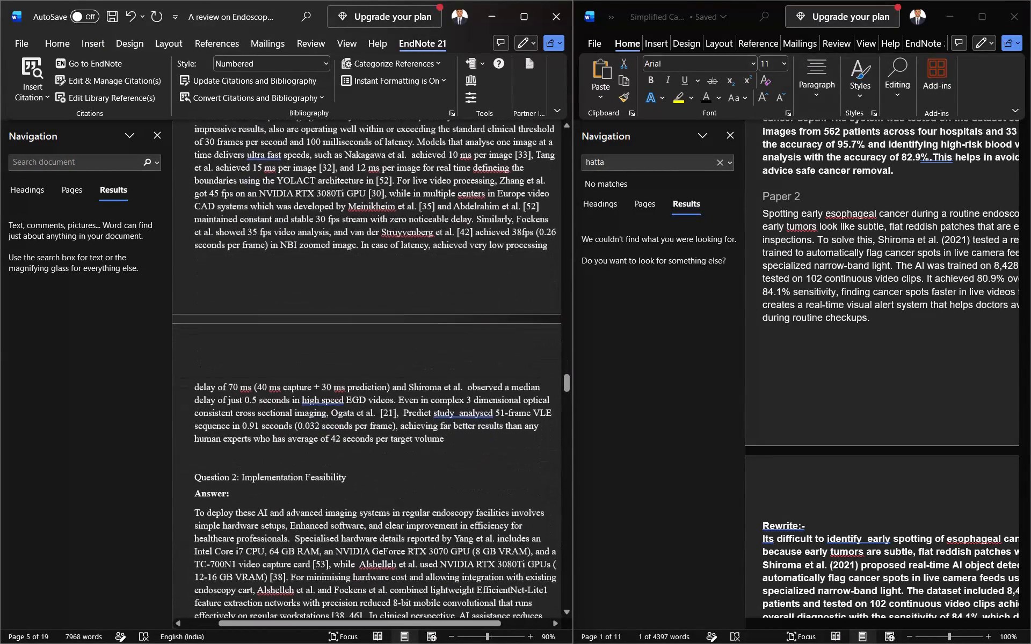
pyautogui.scroll(-8, 314, 445)
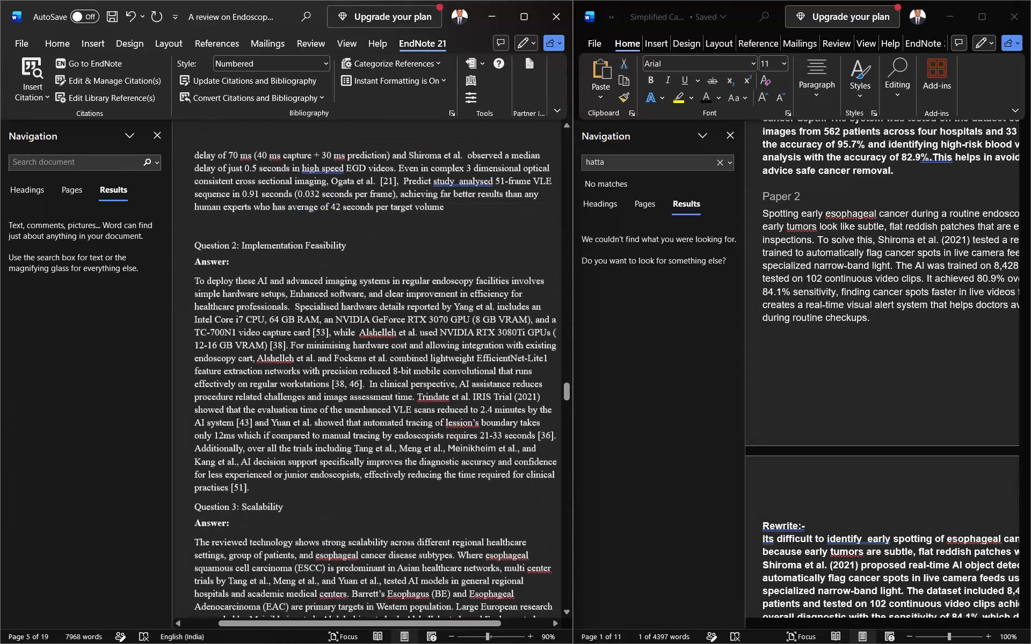
pyautogui.scroll(-15, 314, 445)
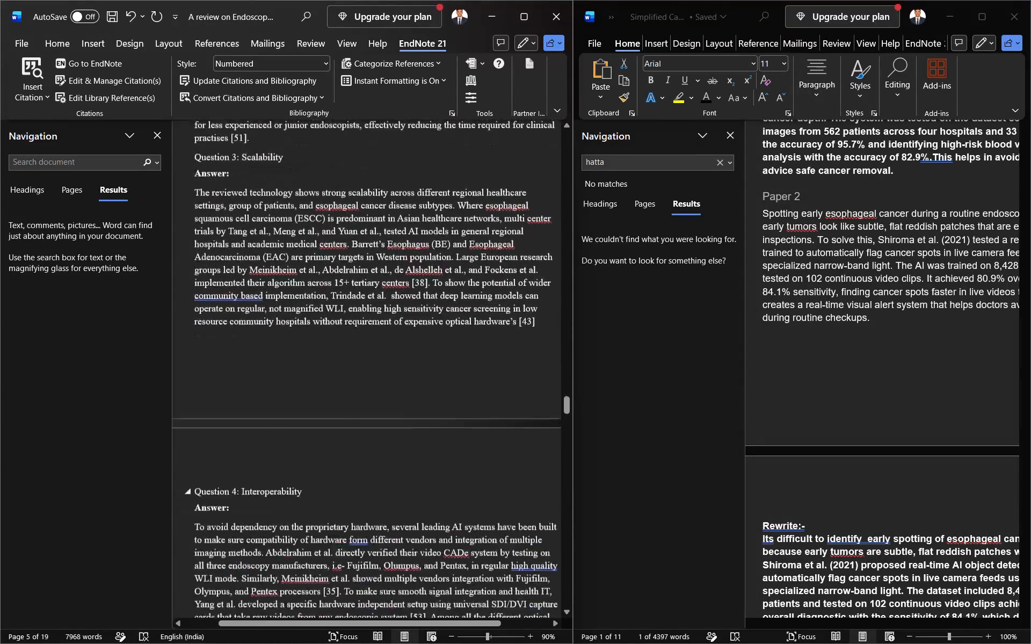
pyautogui.scroll(-20, 314, 445)
pyautogui.scroll(-5, 315, 446)
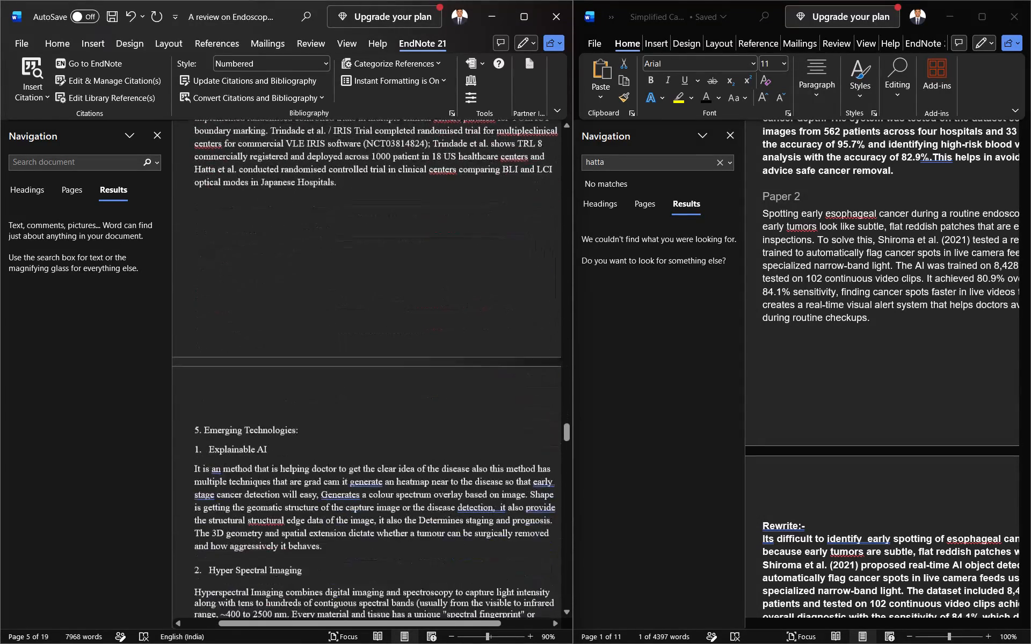
pyautogui.scroll(-13, 315, 446)
pyautogui.scroll(-9, 315, 447)
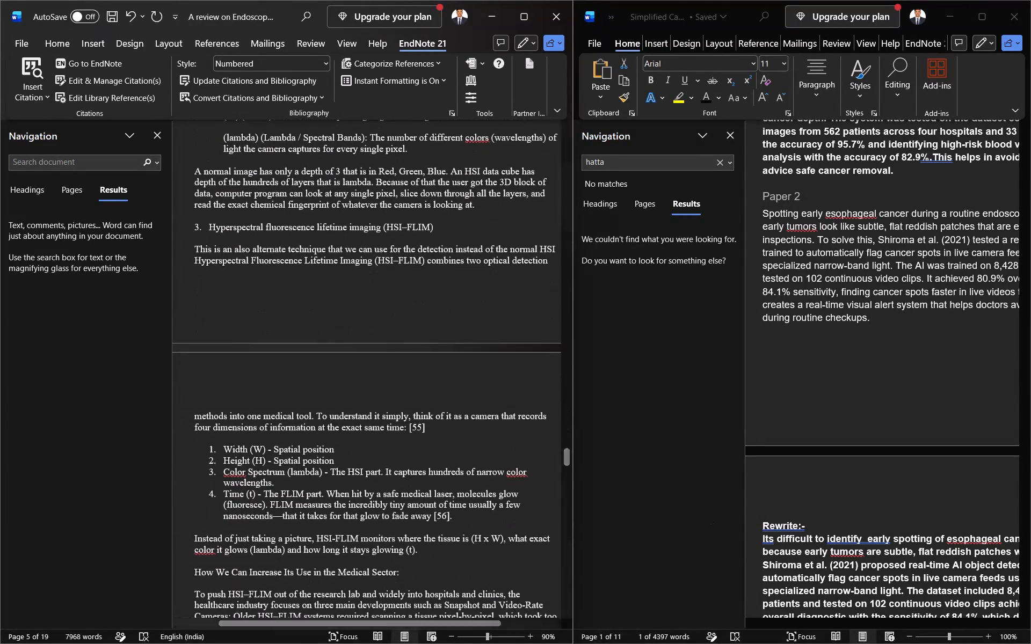
pyautogui.scroll(-8, 420, 433)
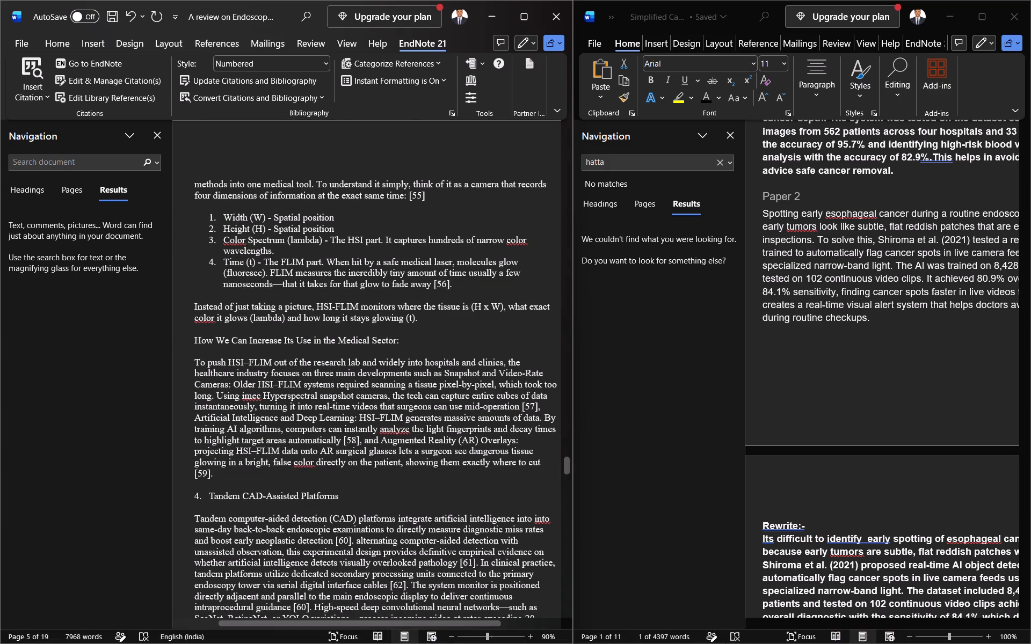
pyautogui.scroll(-15, 311, 432)
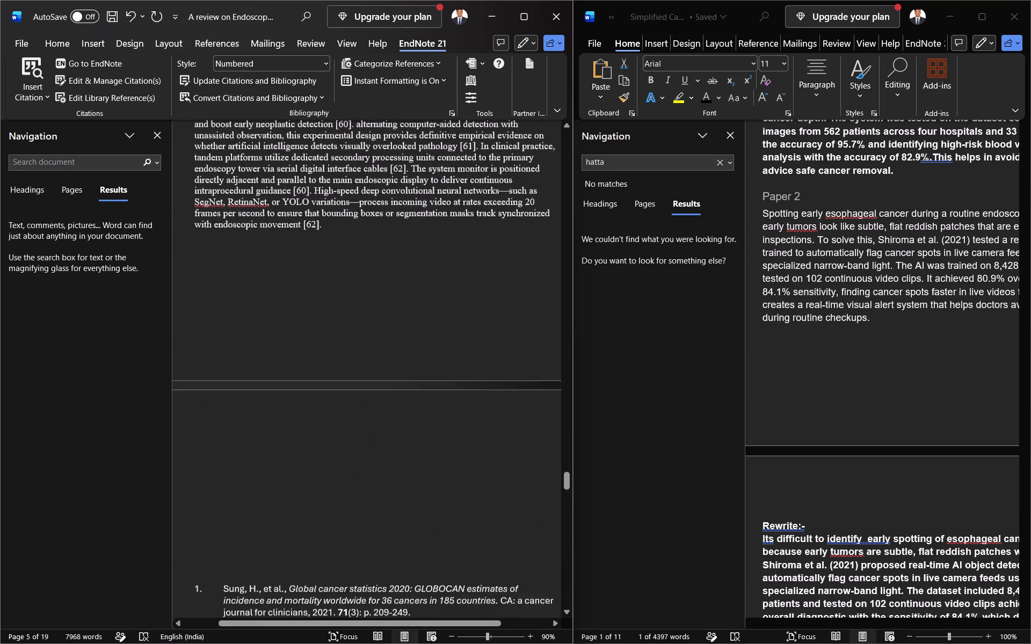
pyautogui.scroll(-8, 311, 433)
# Recheck the paper backwards from Tandem CAD-Assisted Platforms through the question answers to case studies 7 to 10.
pyautogui.scroll(19, 309, 436)
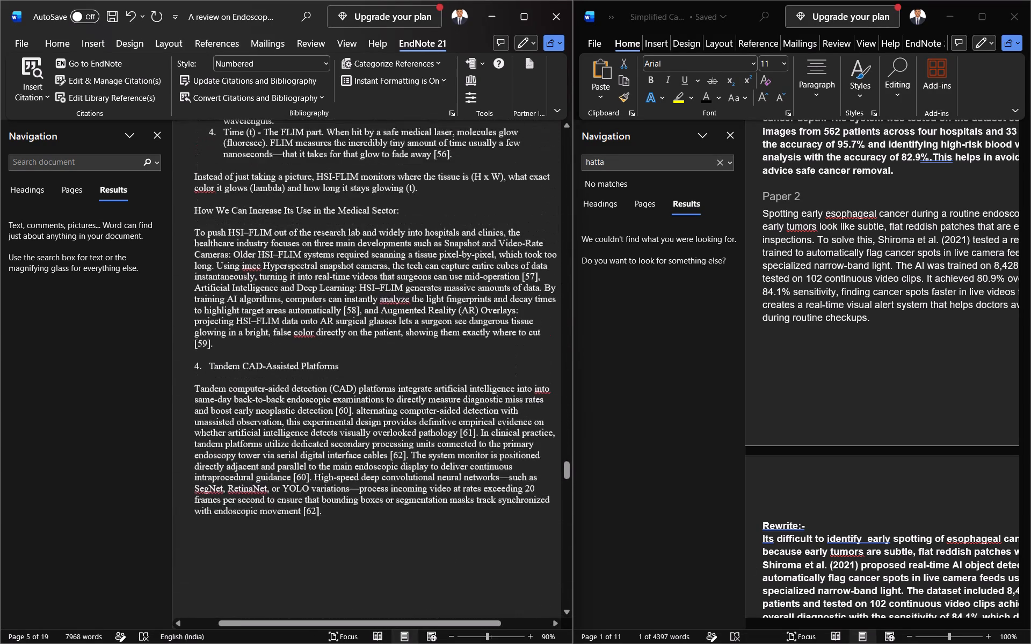
pyautogui.scroll(17, 309, 436)
pyautogui.scroll(8, 308, 436)
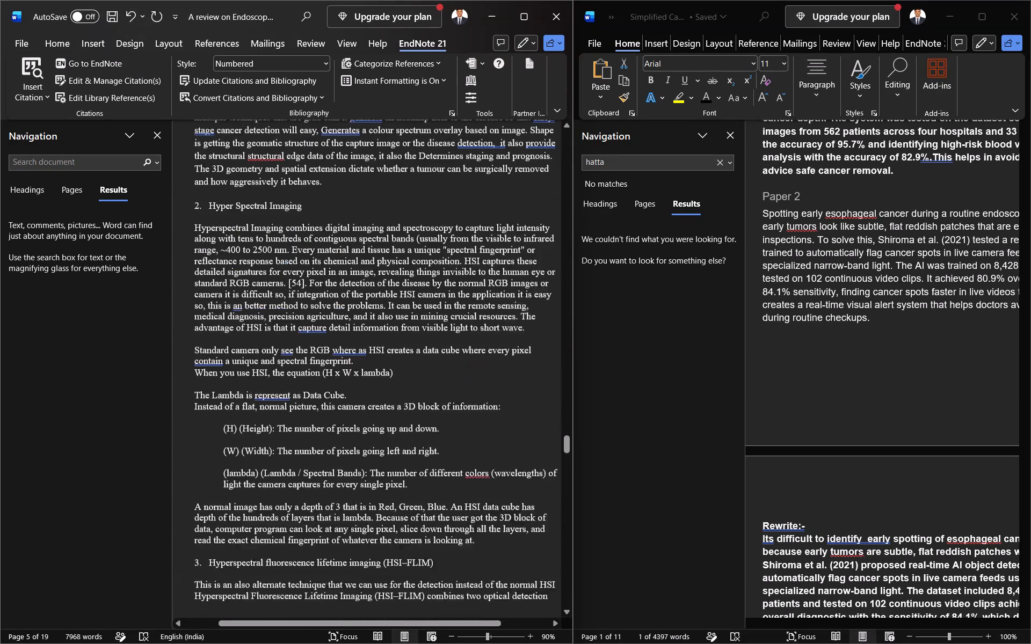
pyautogui.scroll(19, 308, 436)
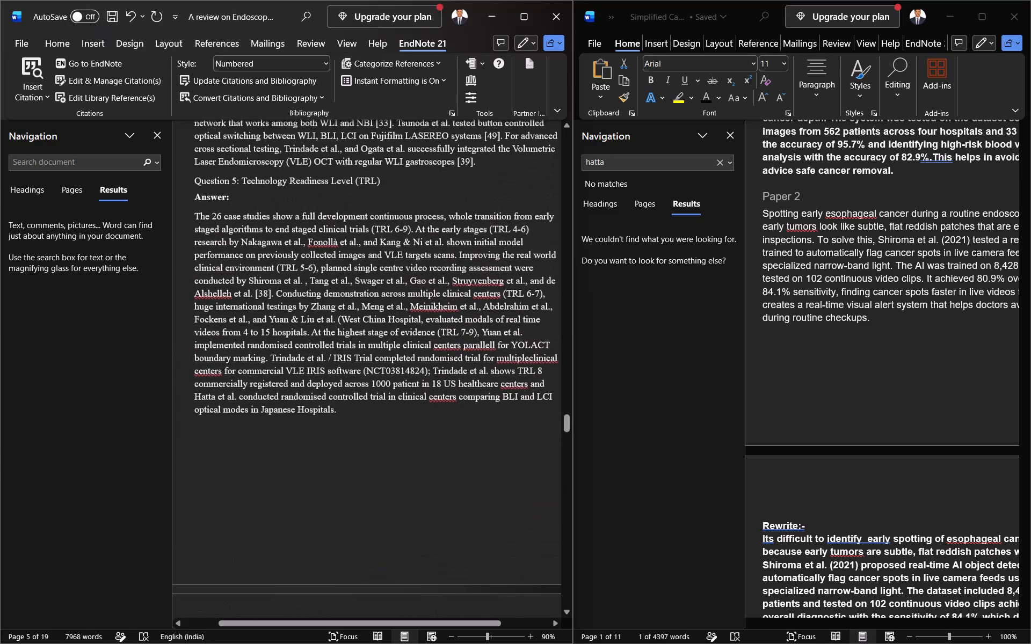
pyautogui.scroll(14, 307, 434)
pyautogui.scroll(7, 307, 434)
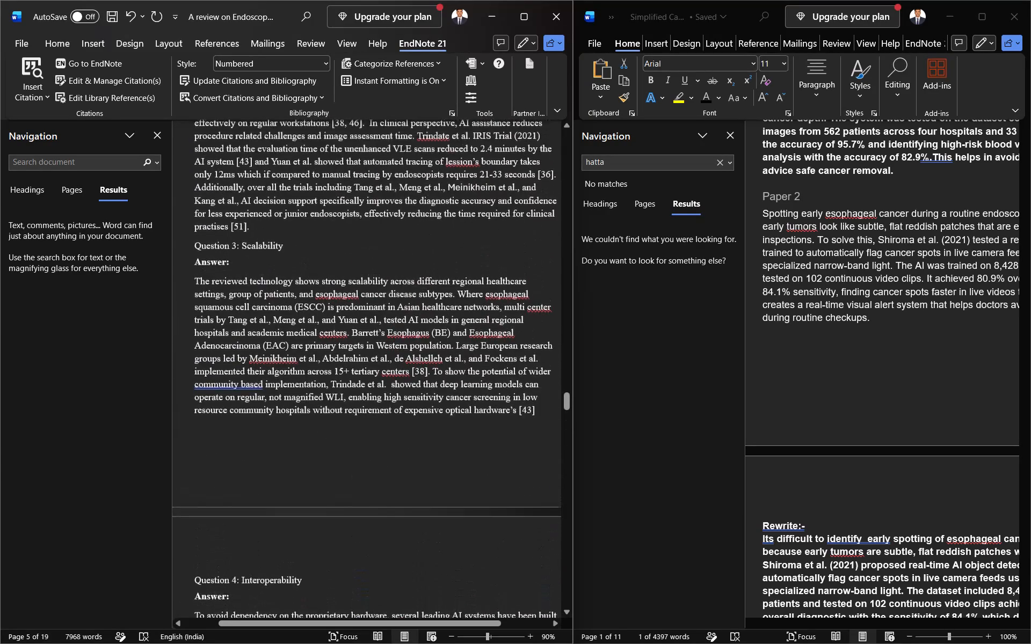
pyautogui.scroll(20, 307, 434)
pyautogui.scroll(4, 307, 434)
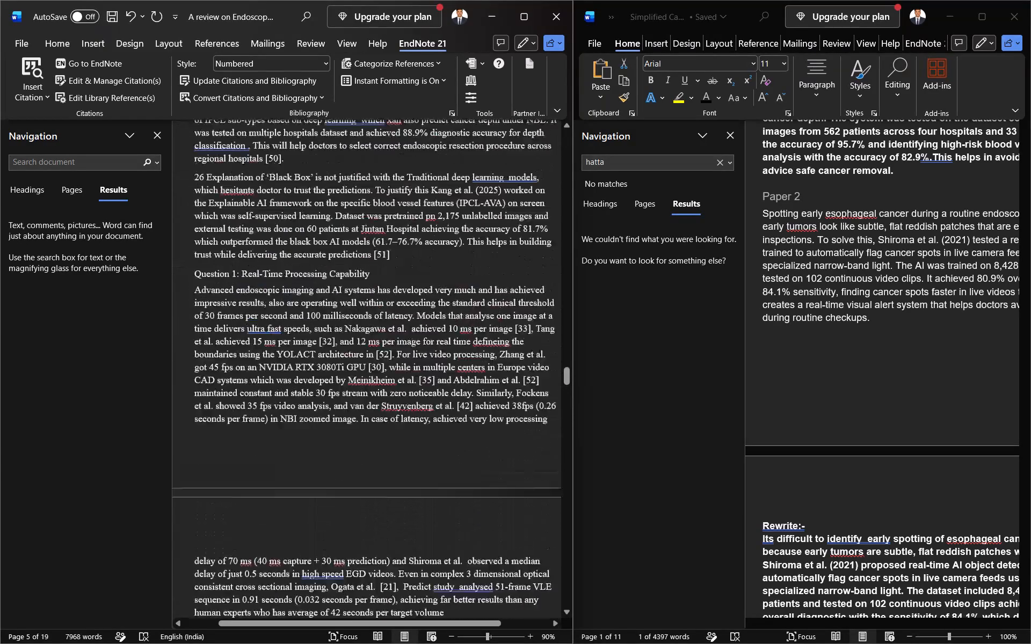
pyautogui.scroll(16, 307, 434)
pyautogui.scroll(7, 307, 434)
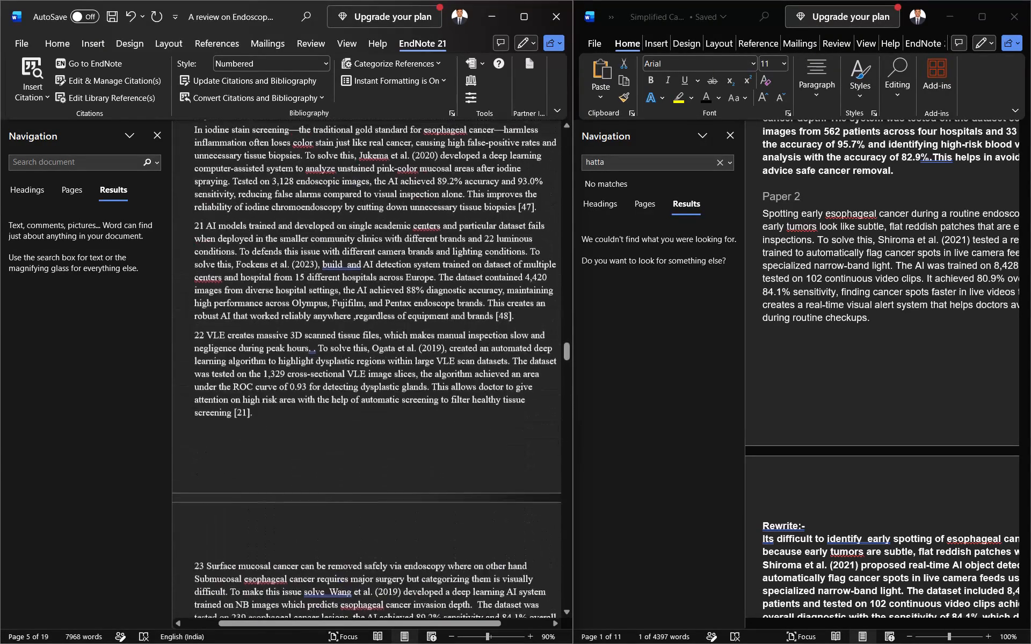
pyautogui.scroll(14, 307, 434)
pyautogui.scroll(8, 307, 434)
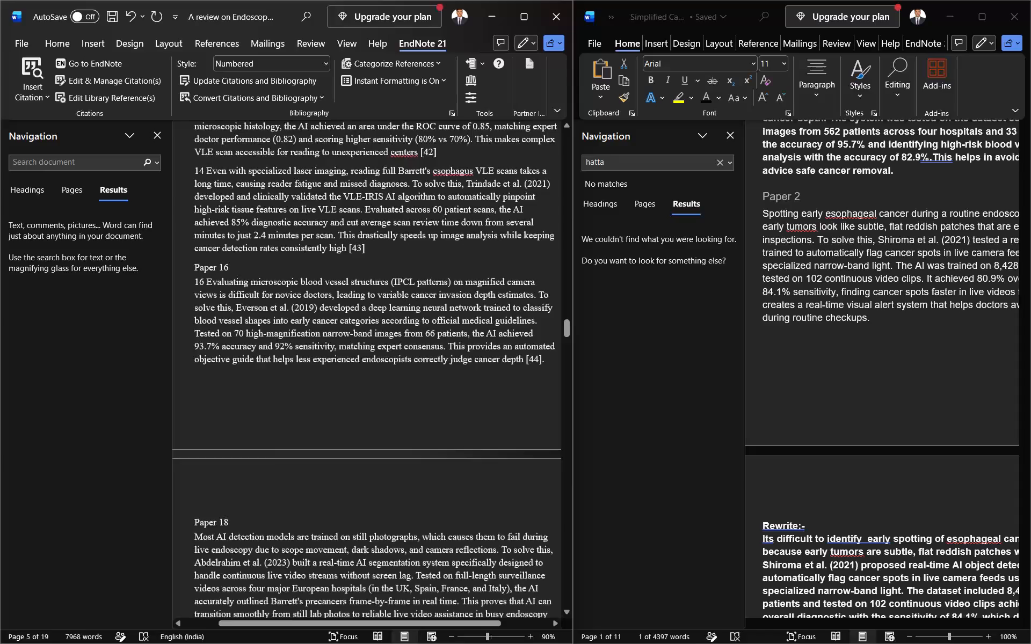
pyautogui.scroll(15, 307, 434)
pyautogui.scroll(12, 307, 434)
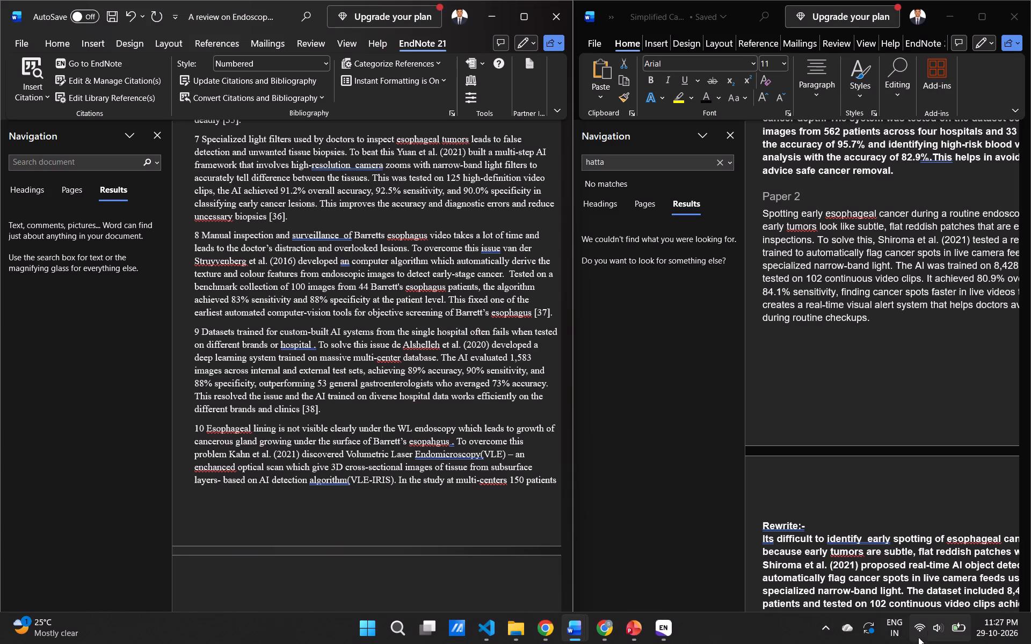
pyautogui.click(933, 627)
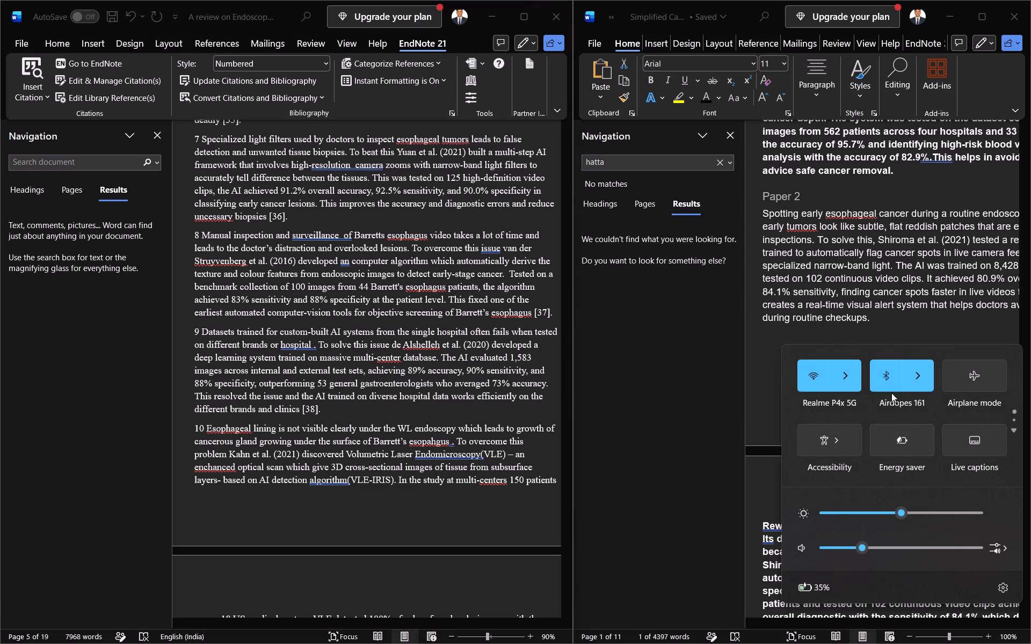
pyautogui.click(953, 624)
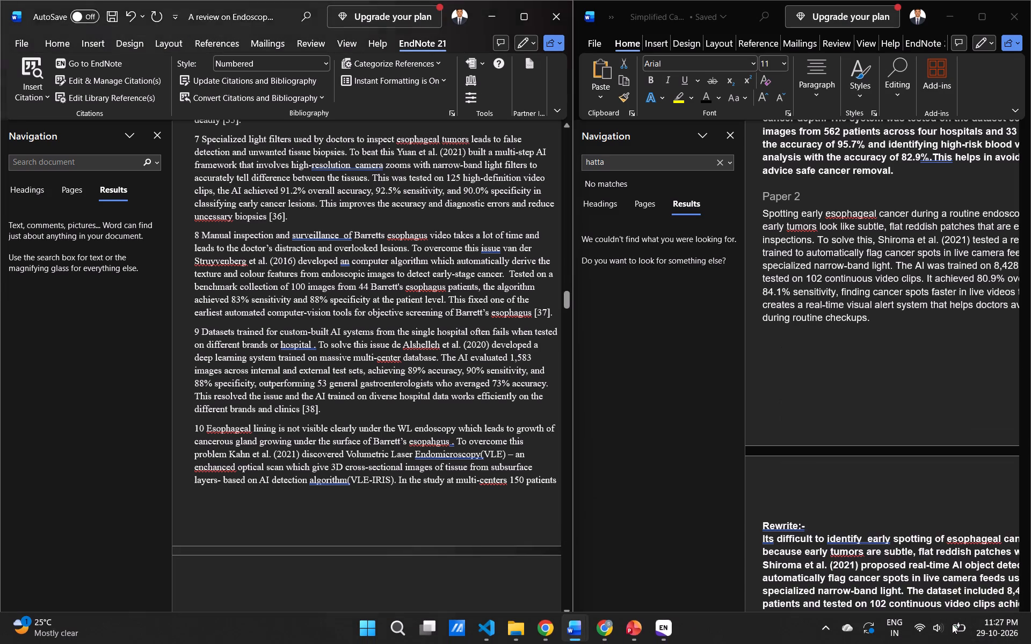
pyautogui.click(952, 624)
# Bring up the open Chrome windows to switch from Word to the browser.
pyautogui.click(546, 626)
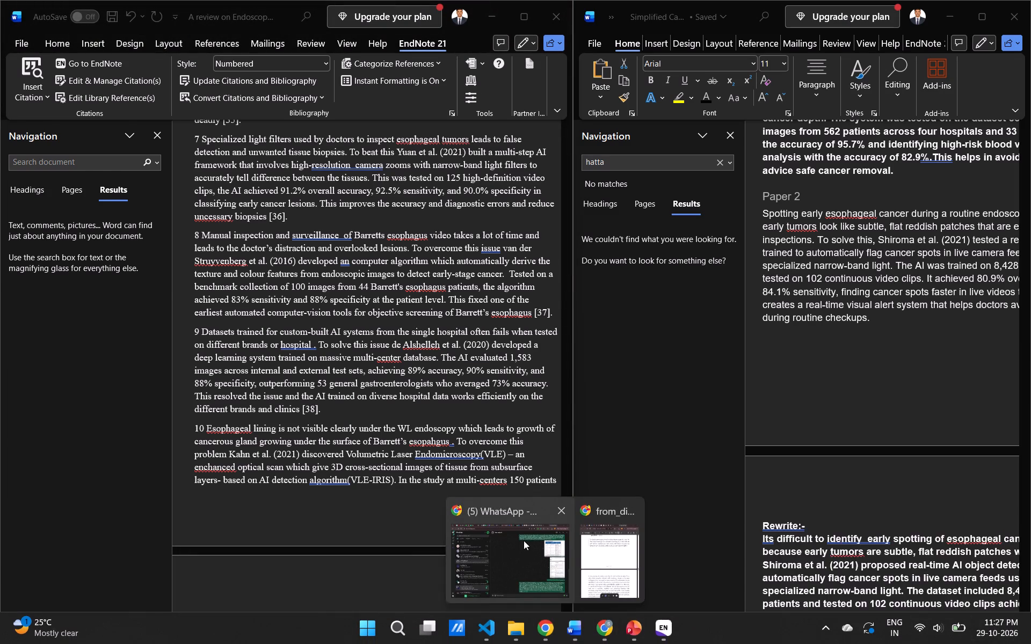
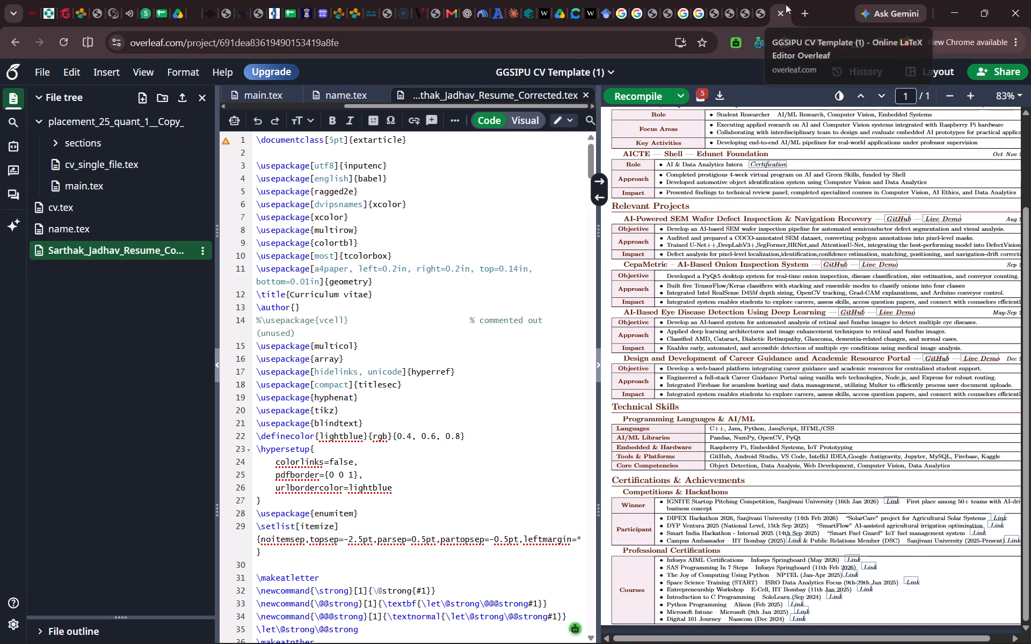
# Open a new blank tab in Chrome, keeping the Overleaf resume project open.
pyautogui.click(807, 9)
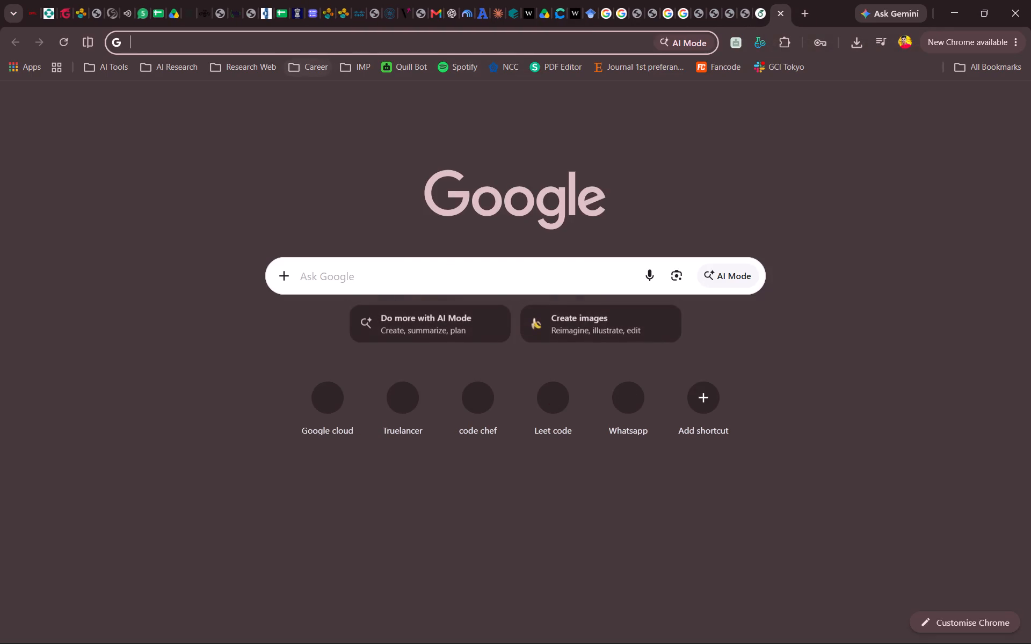
# Go to github.com in the new browser tab.
pyautogui.press('v')
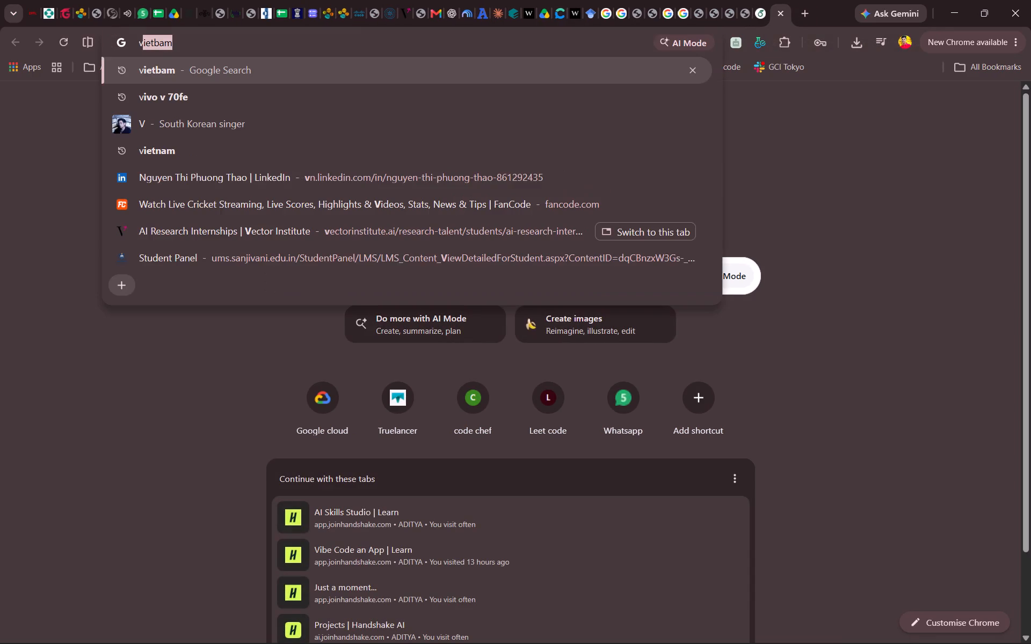
pyautogui.press('BackSpace')
pyautogui.press('g')
pyautogui.press('BackSpace')
pyautogui.press('BackSpace')
pyautogui.write('gg')
pyautogui.press('BackSpace')
pyautogui.press('BackSpace')
pyautogui.press('BackSpace')
pyautogui.write('gi')
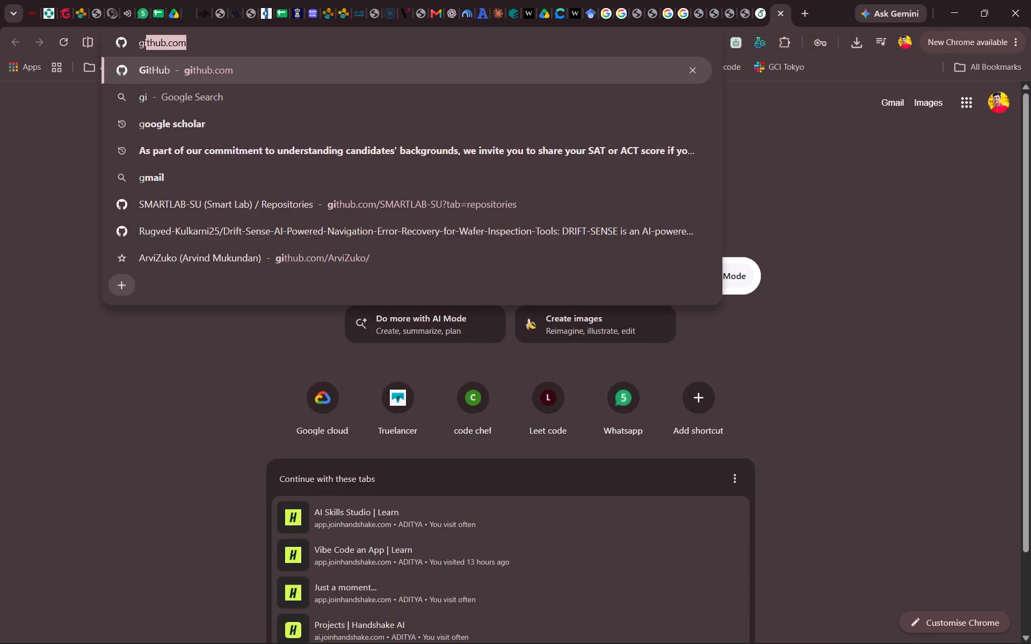
pyautogui.press('Right')
pyautogui.press('Return')
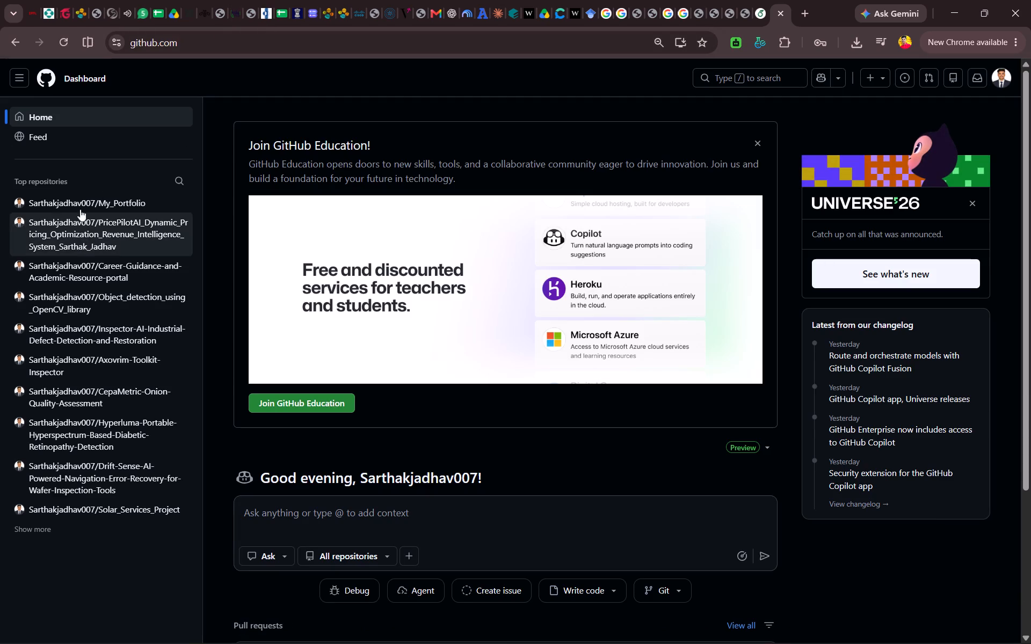
# Open the Drift-Sense-AI-Powered-Navigation-Error-Recovery-for-Wafer-Inspection-Tools repository from the profile's repositories and copy its web address.
pyautogui.click(998, 75)
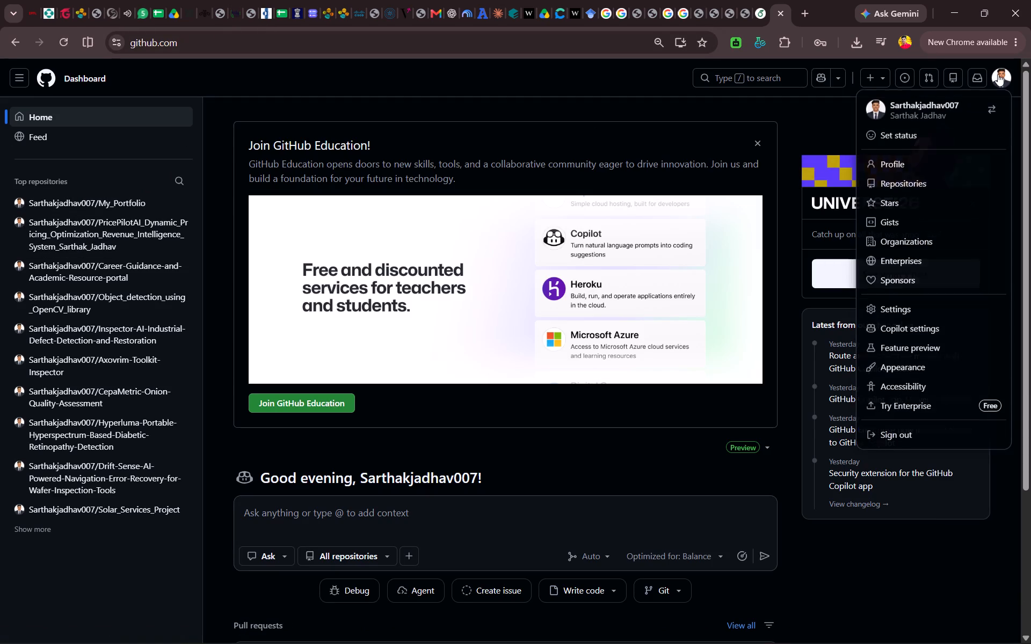
pyautogui.click(927, 170)
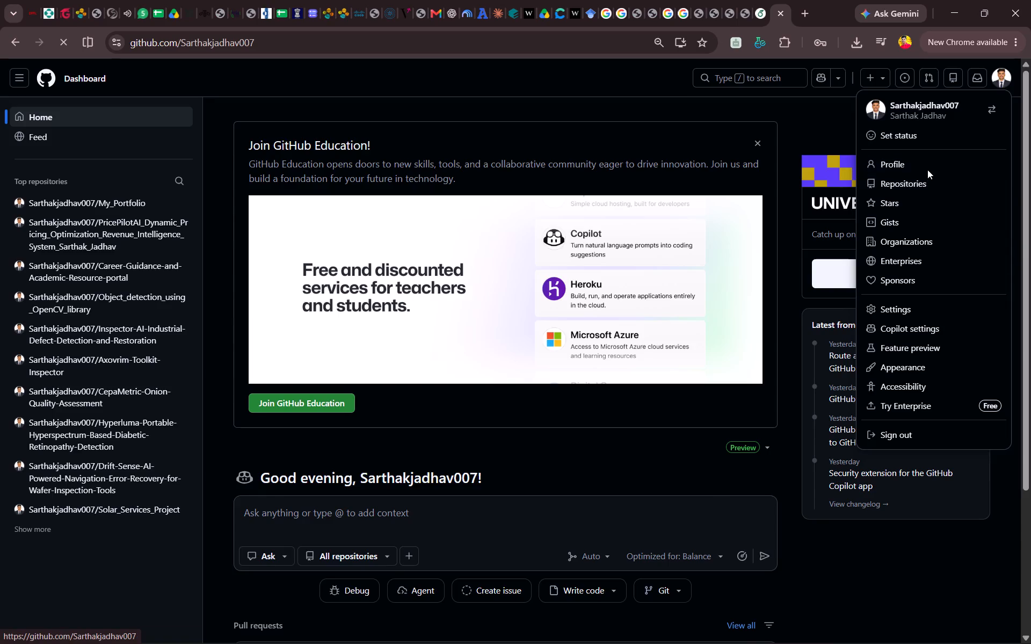
pyautogui.click(141, 104)
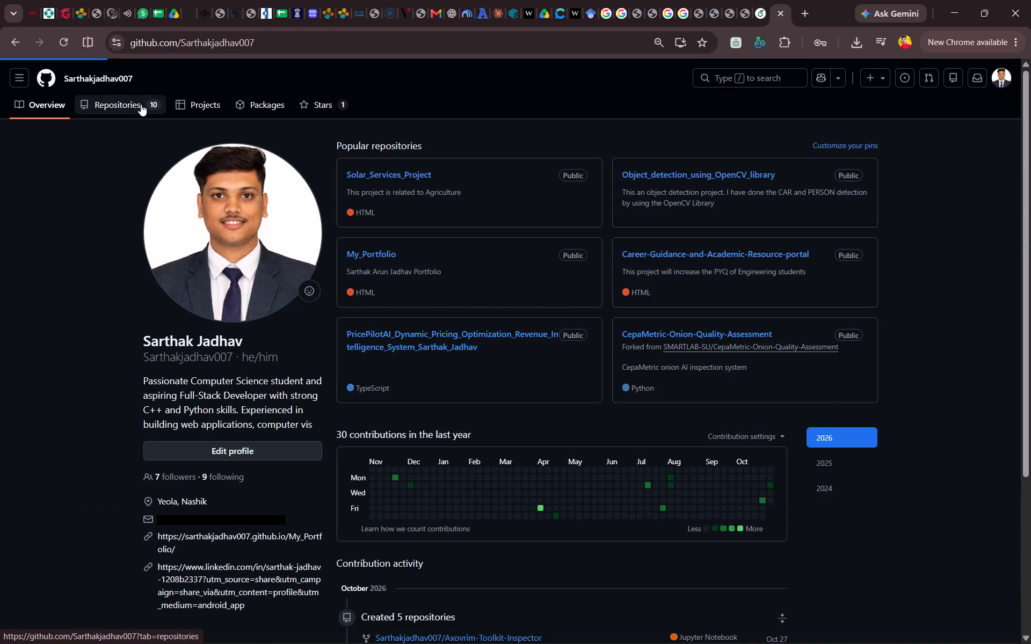
pyautogui.scroll(-2, 686, 384)
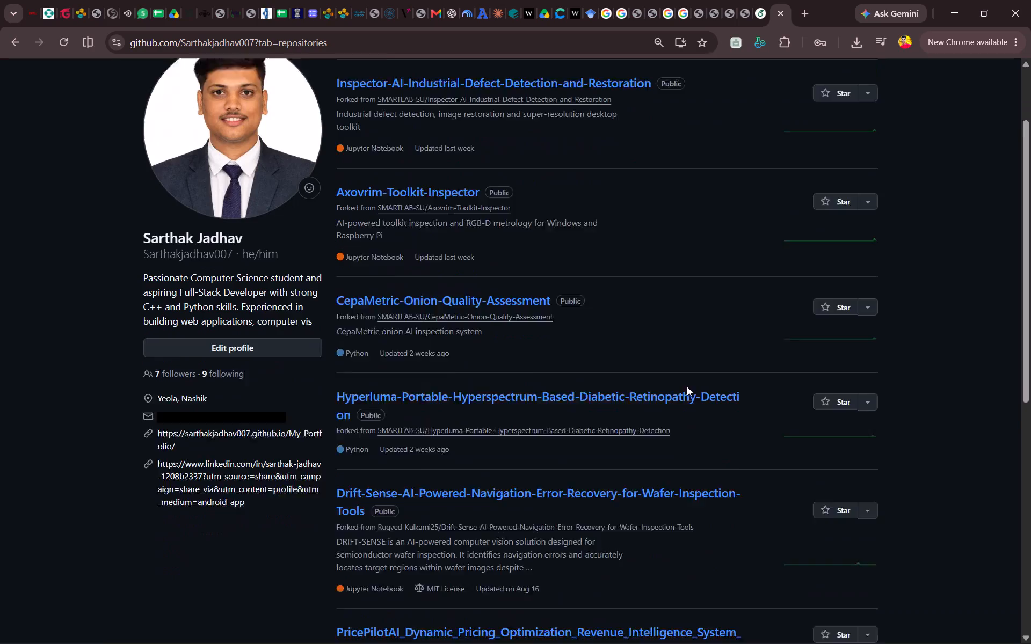
pyautogui.scroll(-3, 683, 390)
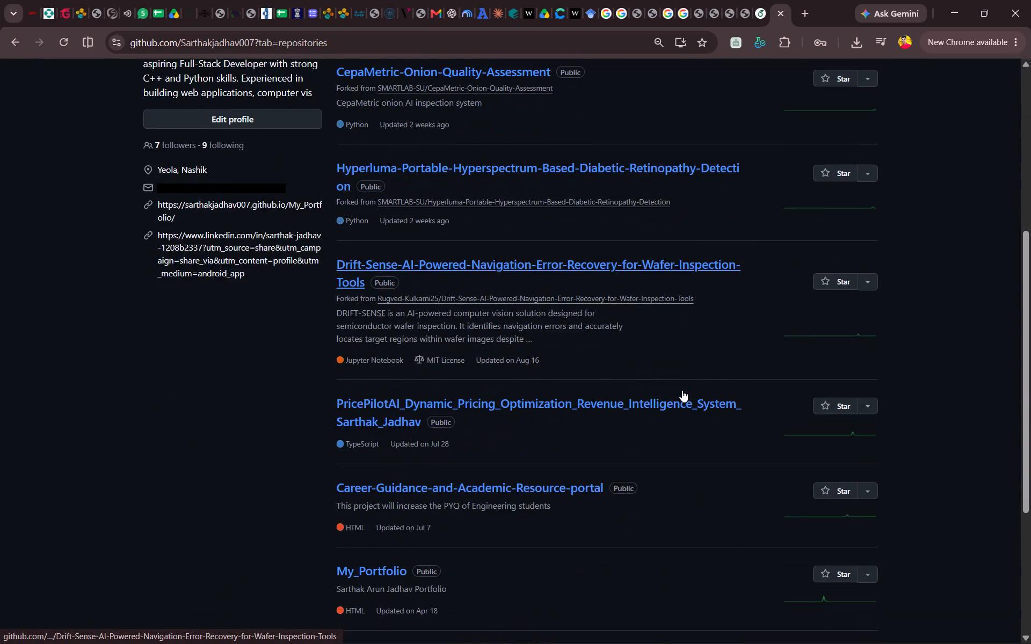
pyautogui.click(558, 258)
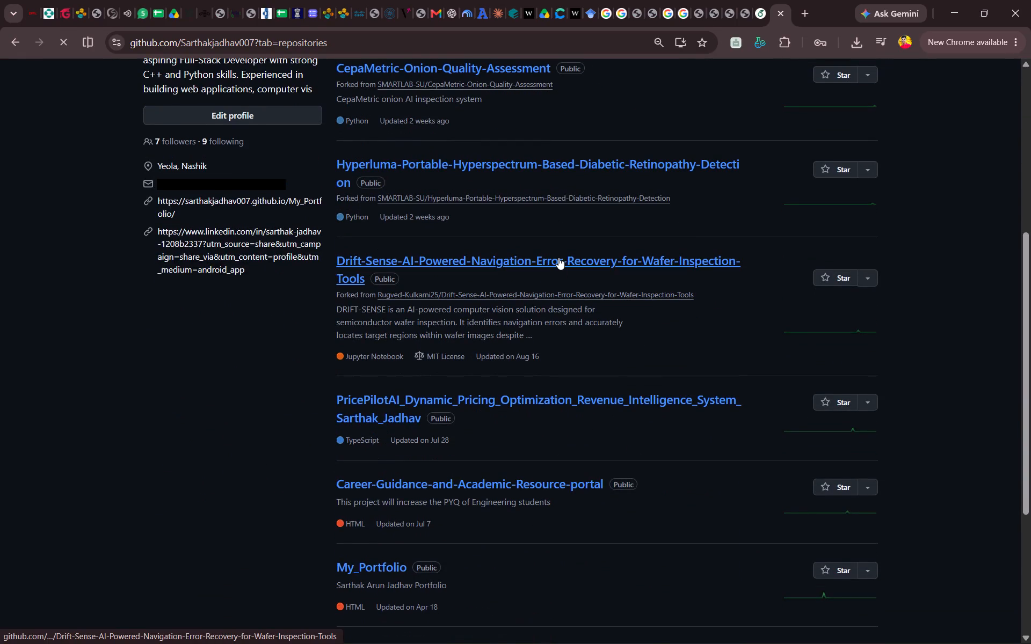
pyautogui.click(615, 41)
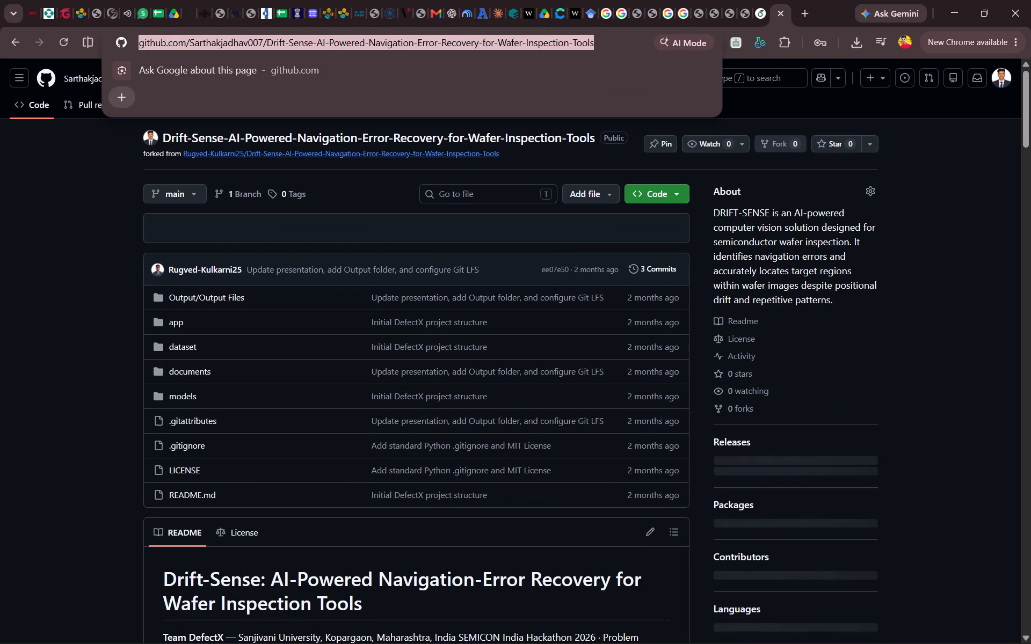
pyautogui.hotkey('ctrl', 'c')
pyautogui.hotkey('ctrl', 'c')
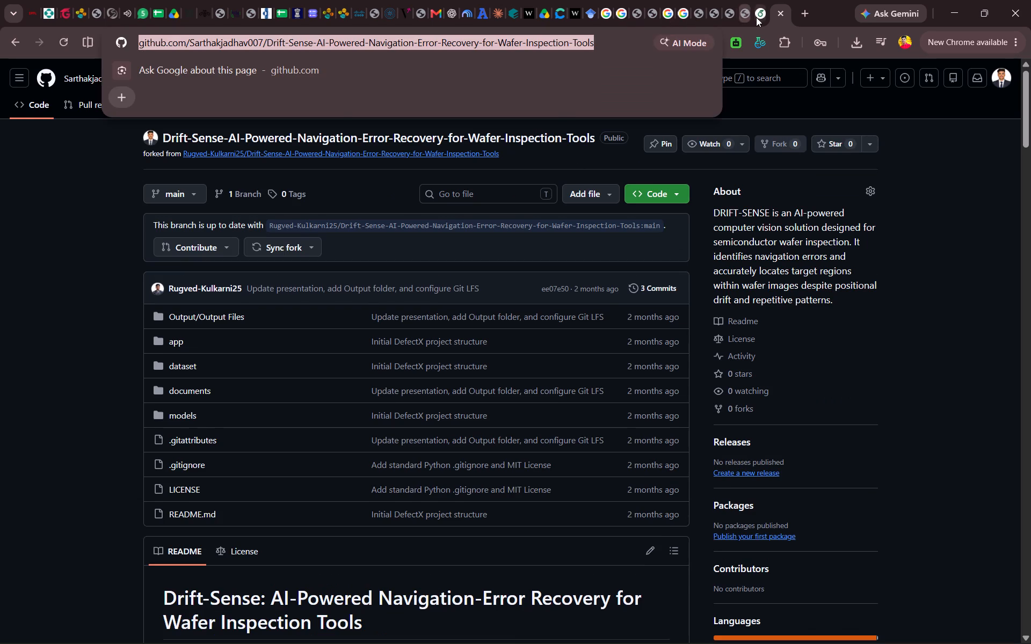
# In the Overleaf resume source, replace the AI-Powered SEM Wafer Defect Inspection project's GitHub link with the copied Drift-Sense repository address.
pyautogui.click(758, 16)
pyautogui.scroll(-7, 507, 444)
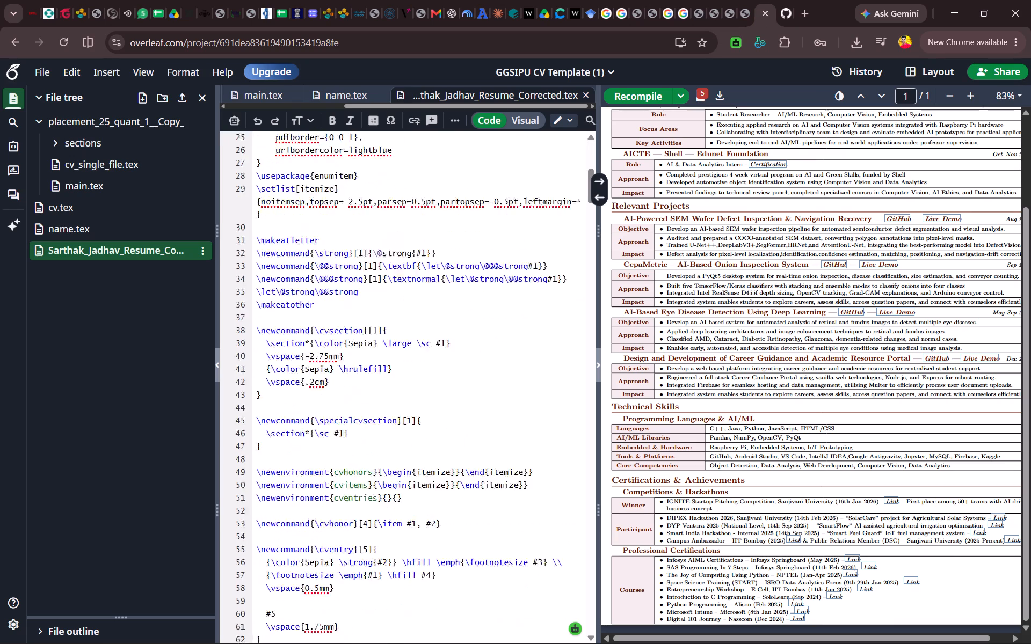
pyautogui.doubleClick(805, 219)
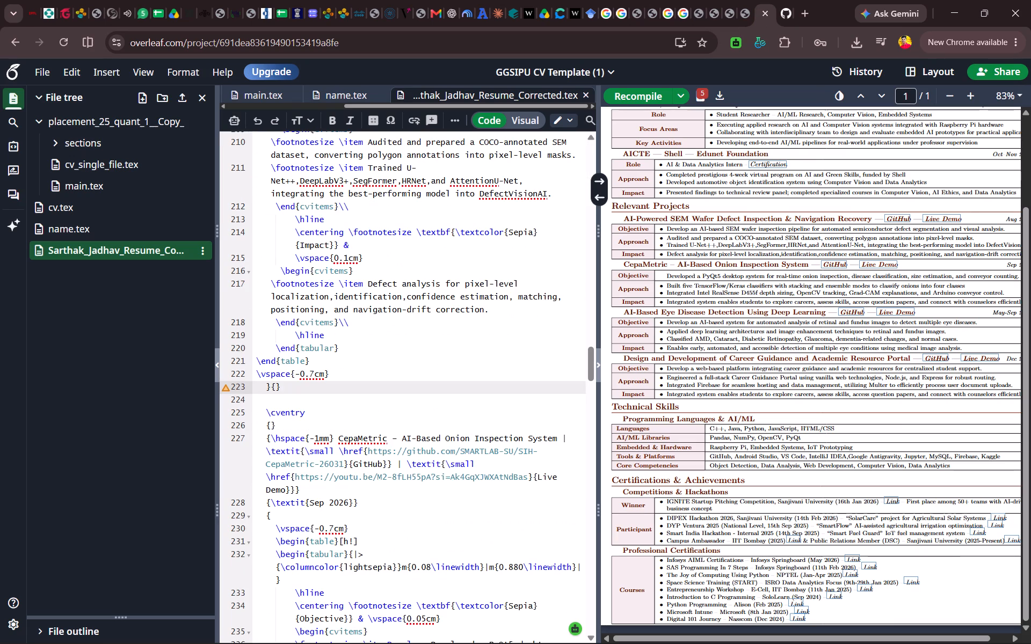
pyautogui.scroll(4, 389, 414)
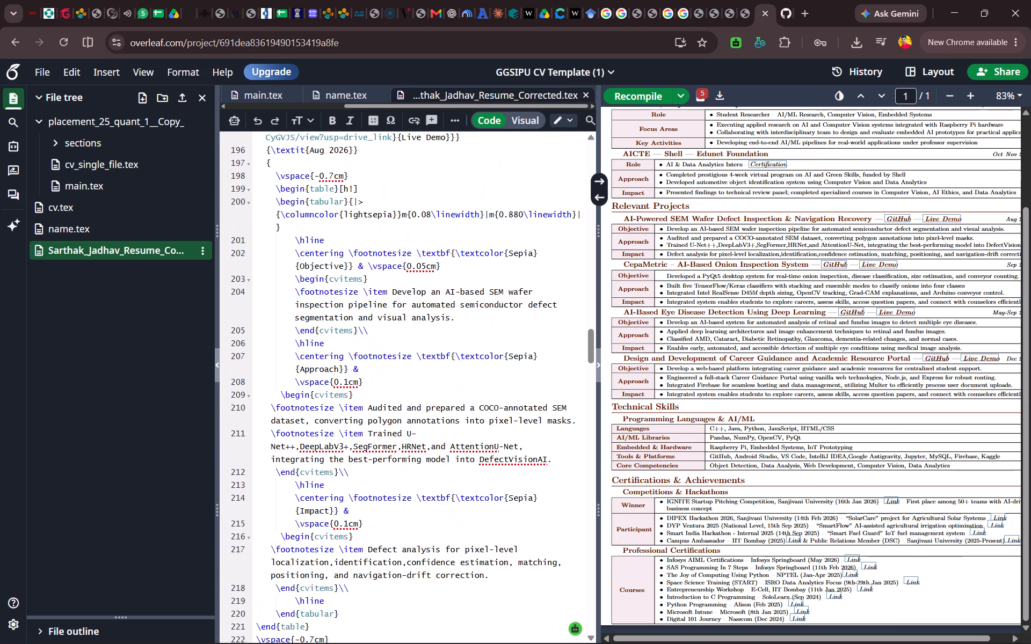
pyautogui.scroll(4, 389, 414)
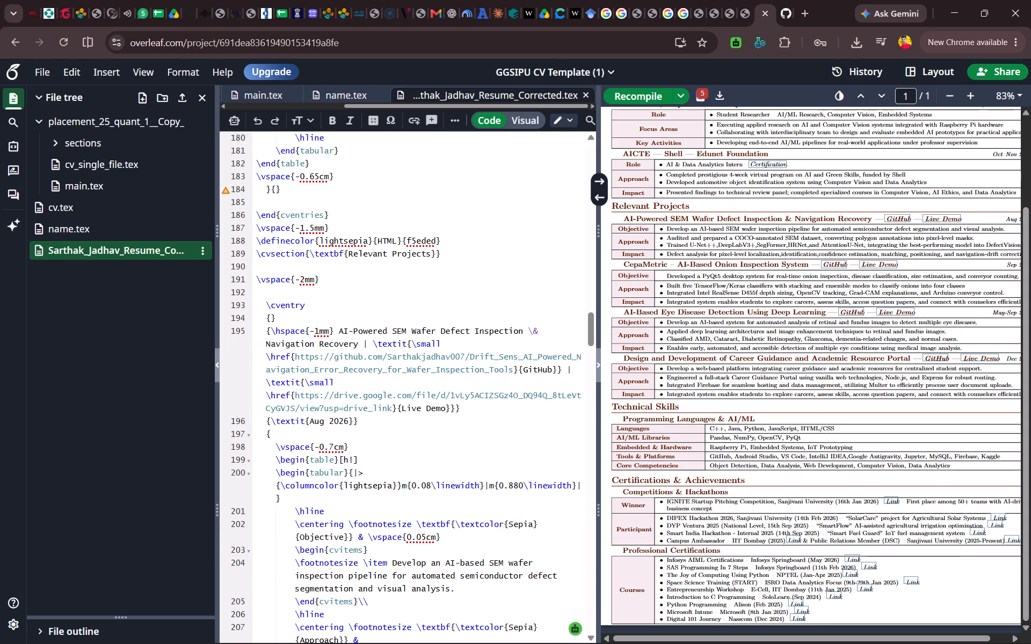
pyautogui.moveTo(512, 369); pyautogui.dragTo(451, 368)
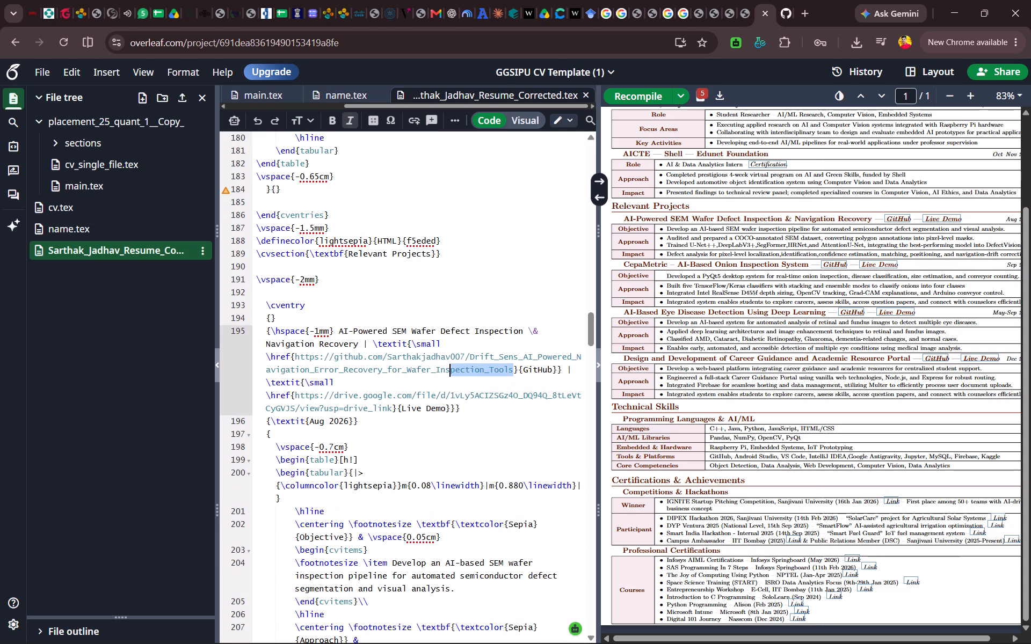
pyautogui.moveTo(451, 368); pyautogui.dragTo(293, 361)
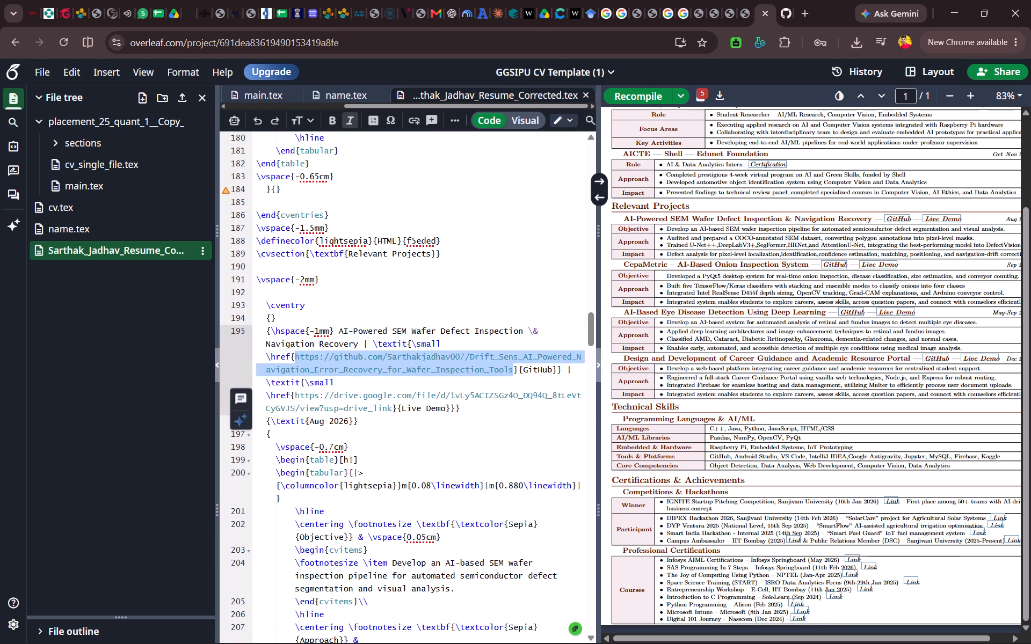
pyautogui.hotkey('ctrl', 'v')
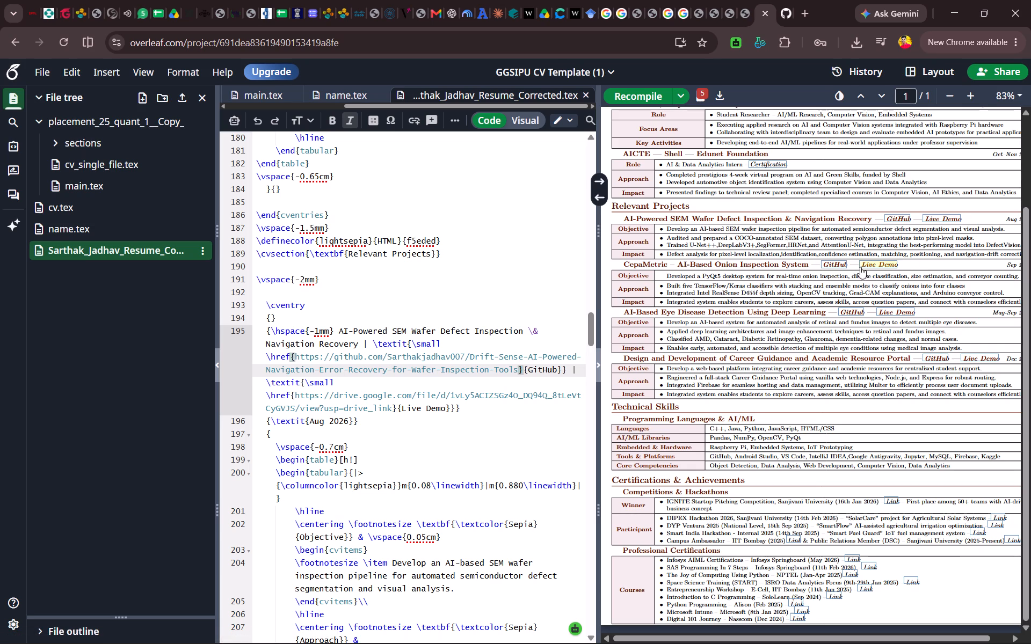
# Check the SEM Wafer project's Live Demo link and the CepaMetric project's GitHub link from the resume preview.
pyautogui.click(941, 218)
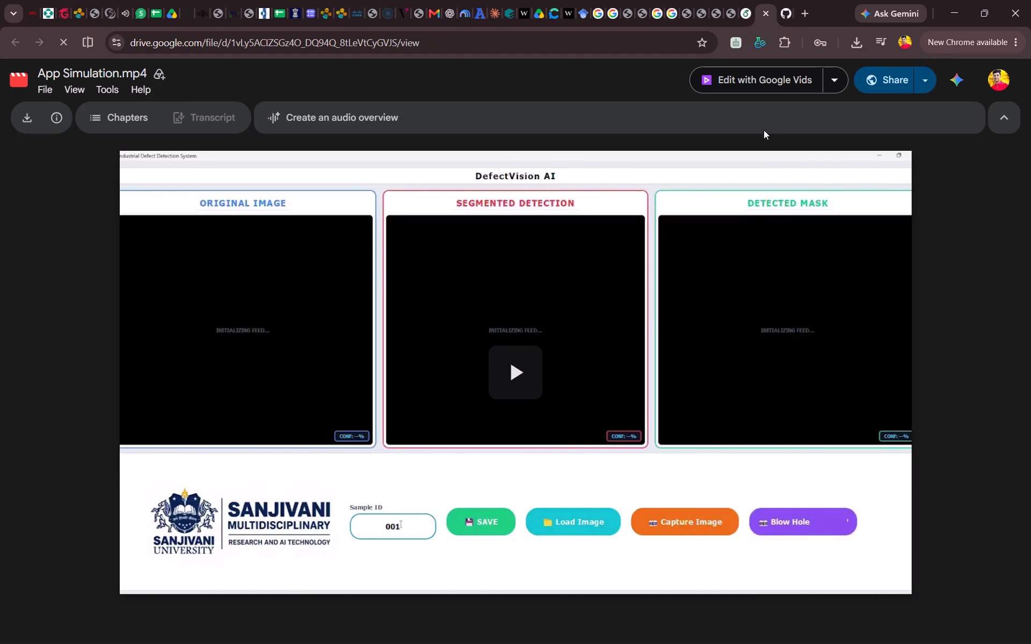
pyautogui.click(767, 16)
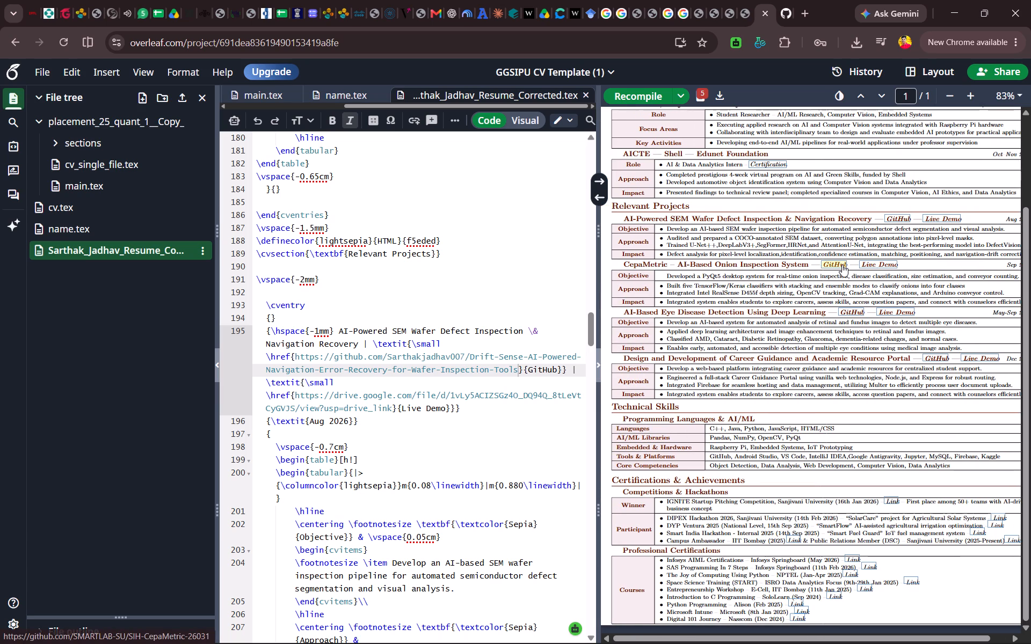
pyautogui.click(842, 265)
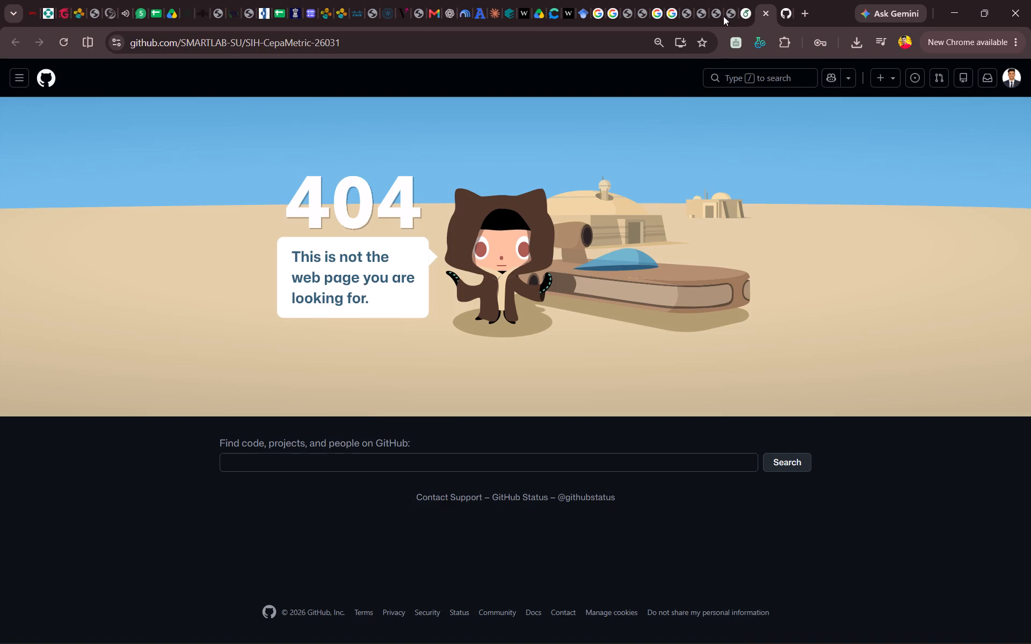
pyautogui.click(764, 14)
# Switch to the CepaMetric-Onion-Quality-Assessment repository on GitHub and copy its web address.
pyautogui.click(778, 11)
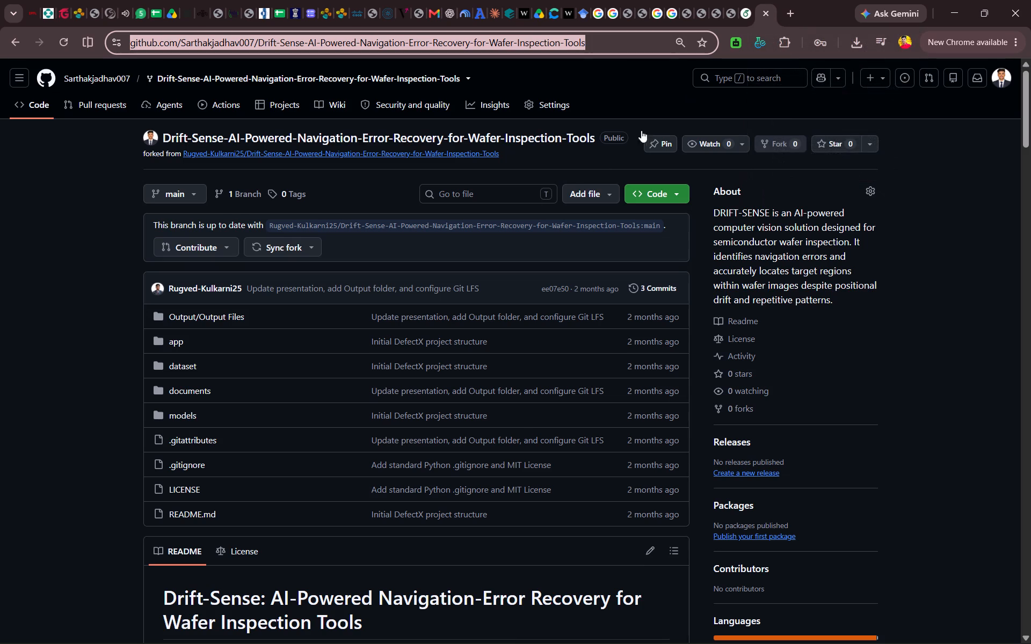
pyautogui.click(467, 77)
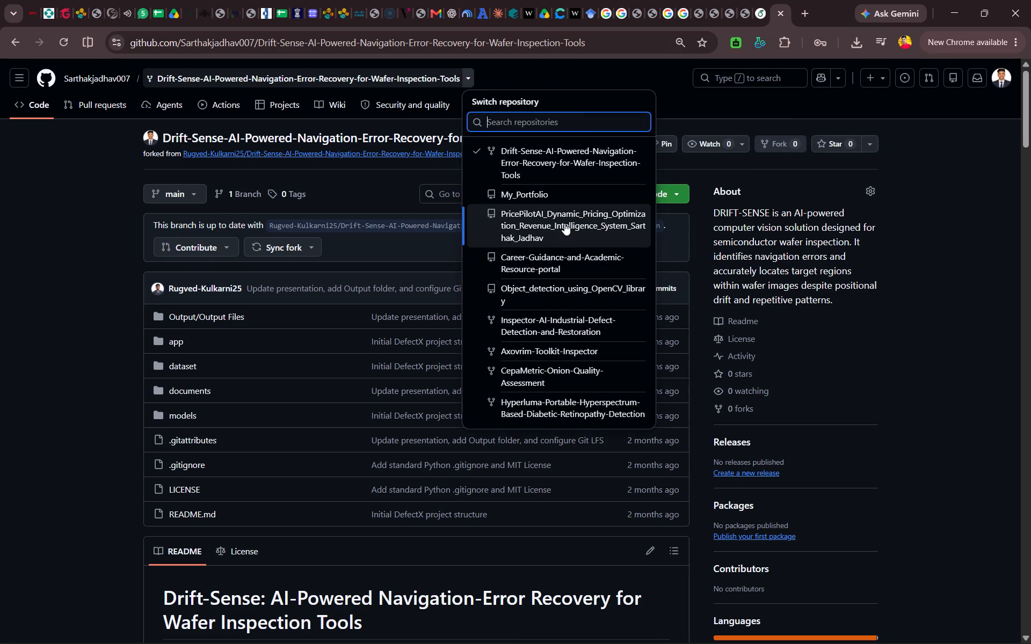
pyautogui.click(577, 367)
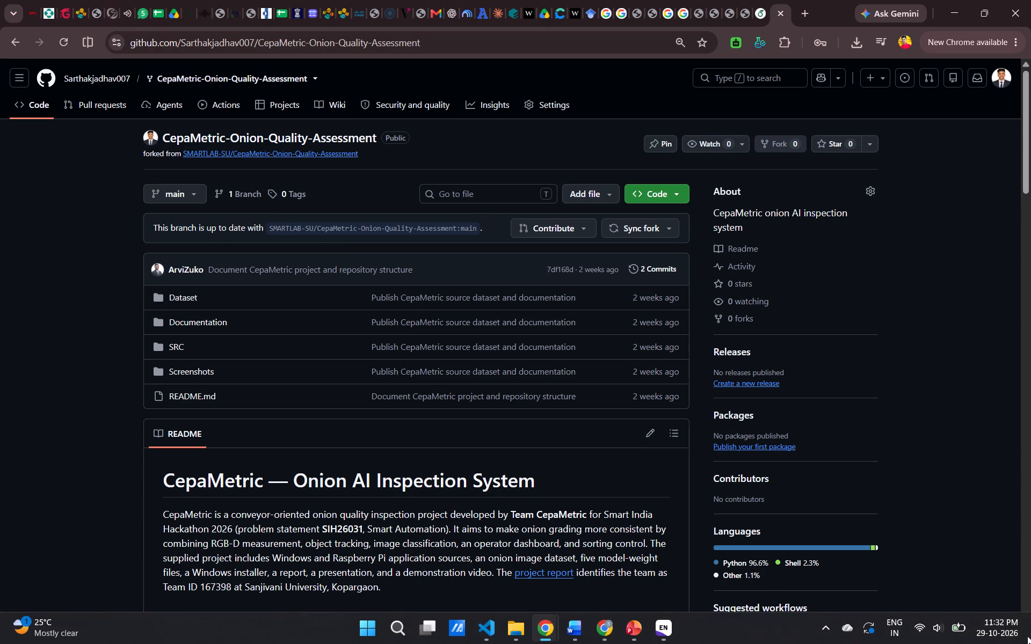
pyautogui.click(984, 626)
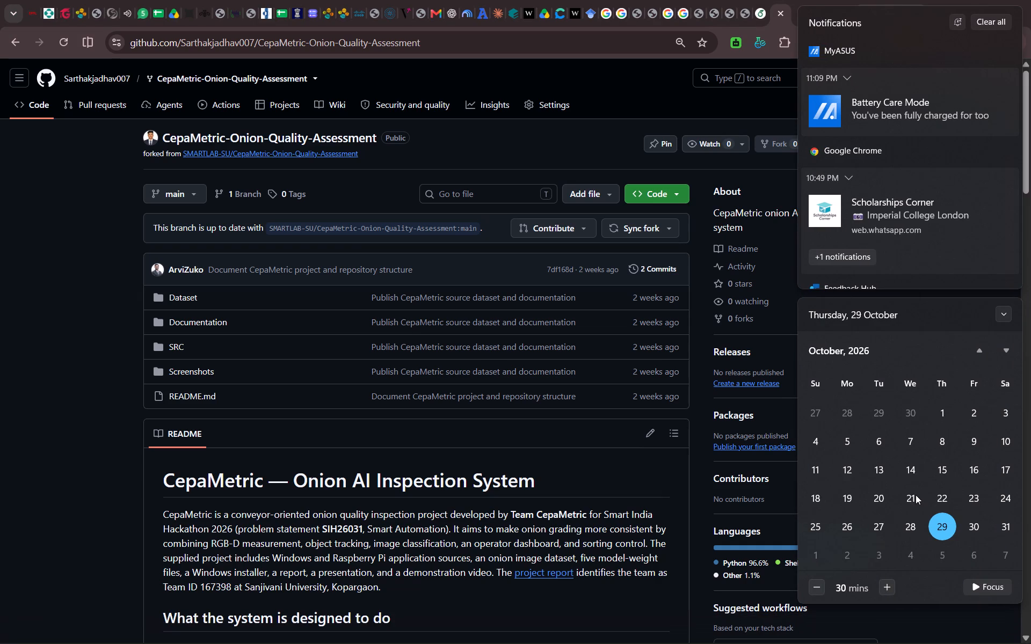
pyautogui.click(671, 486)
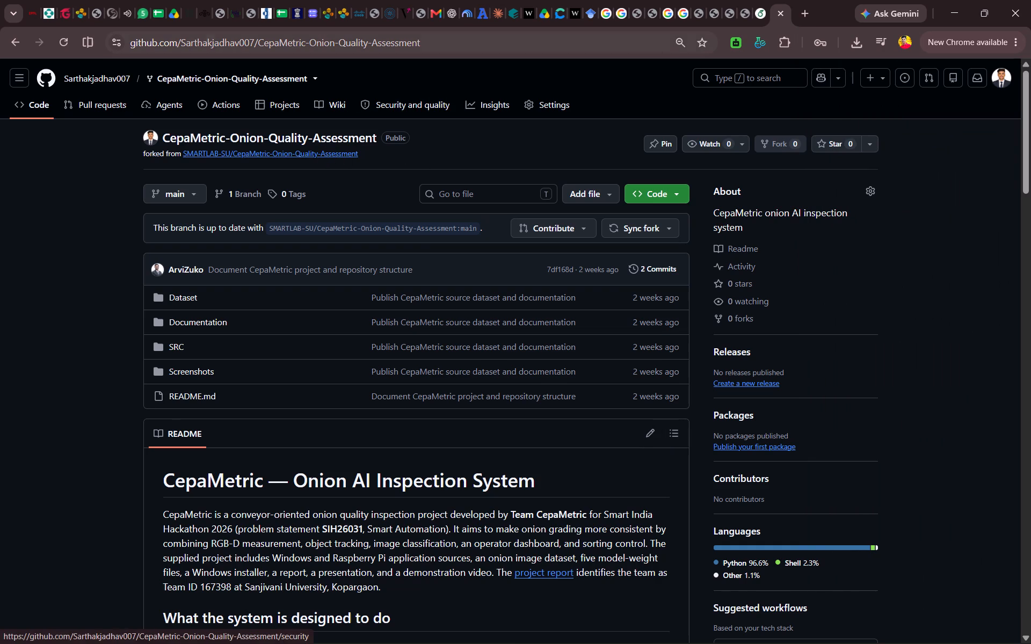
pyautogui.click(428, 40)
pyautogui.hotkey('ctrl', 'c')
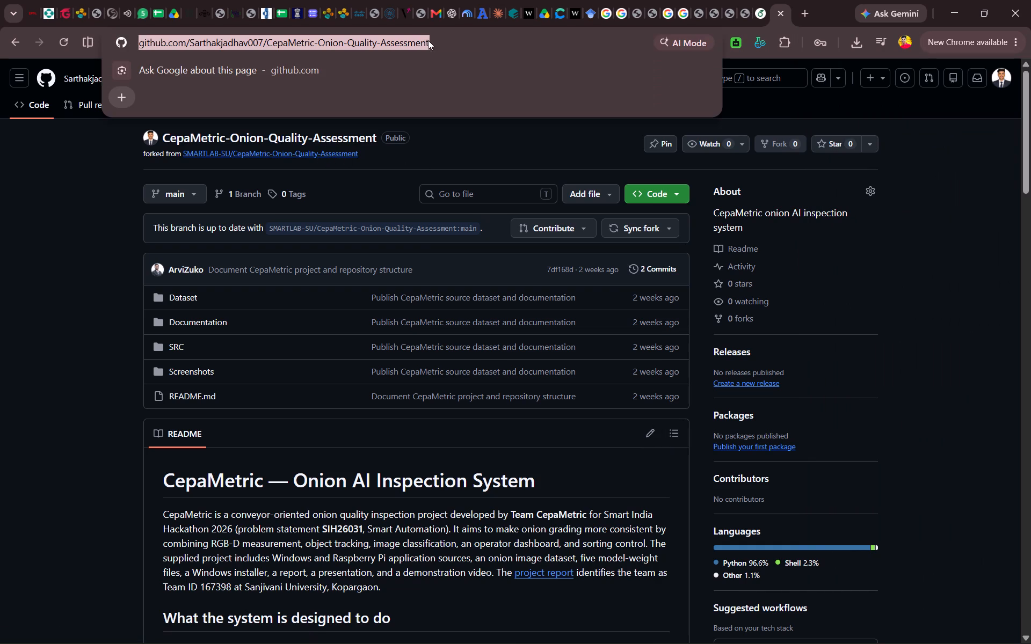
pyautogui.hotkey('ctrl', 'c')
# In the Overleaf resume source, replace the CepaMetric onion inspection project's GitHub link with the copied CepaMetric-Onion-Quality-Assessment address.
pyautogui.click(758, 18)
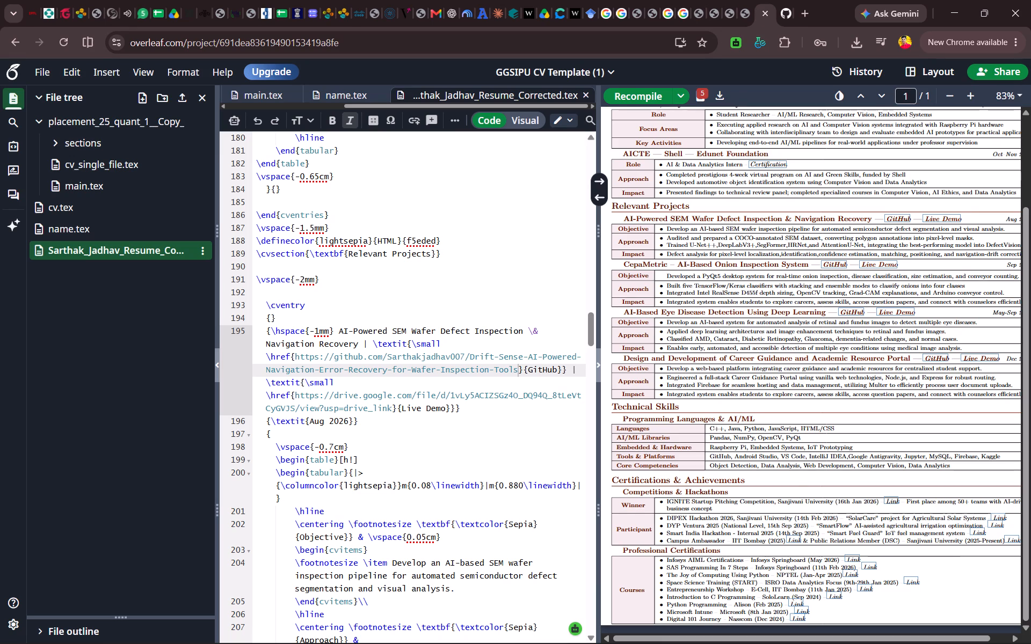
pyautogui.doubleClick(756, 265)
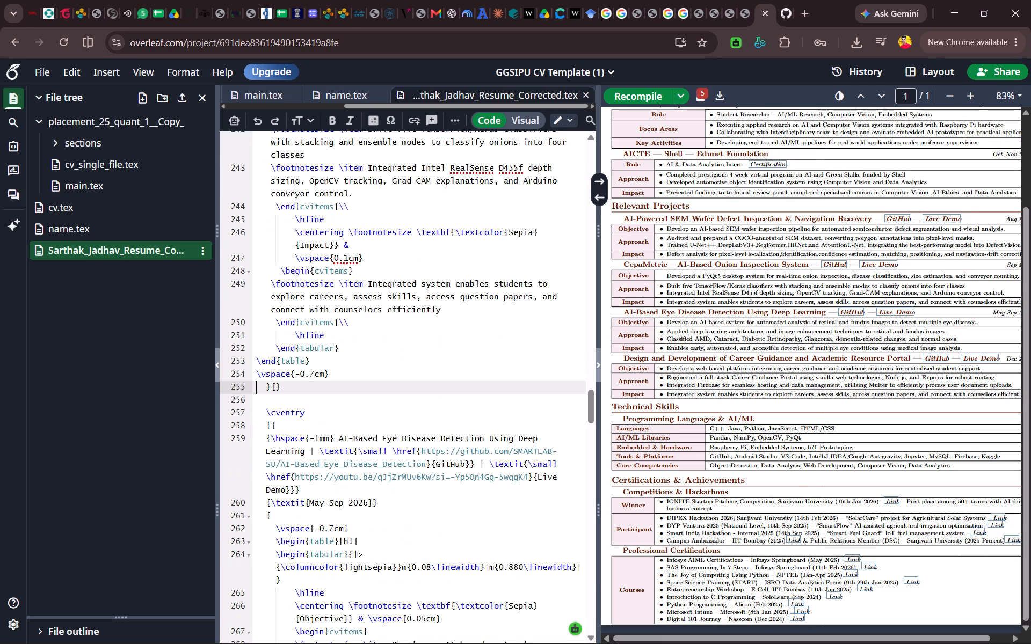
pyautogui.scroll(3, 379, 399)
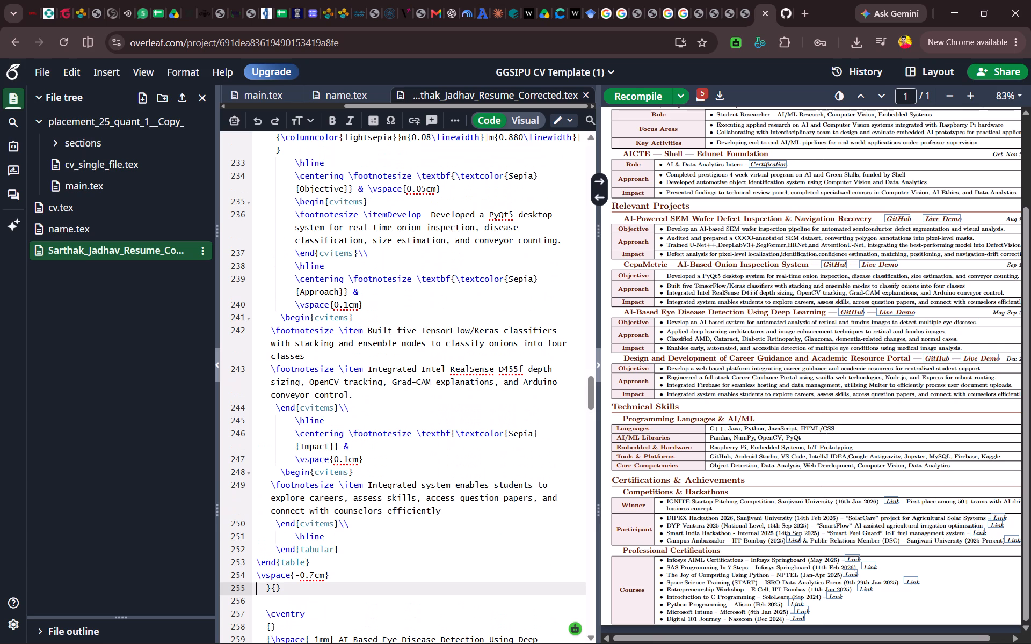
pyautogui.scroll(3, 464, 370)
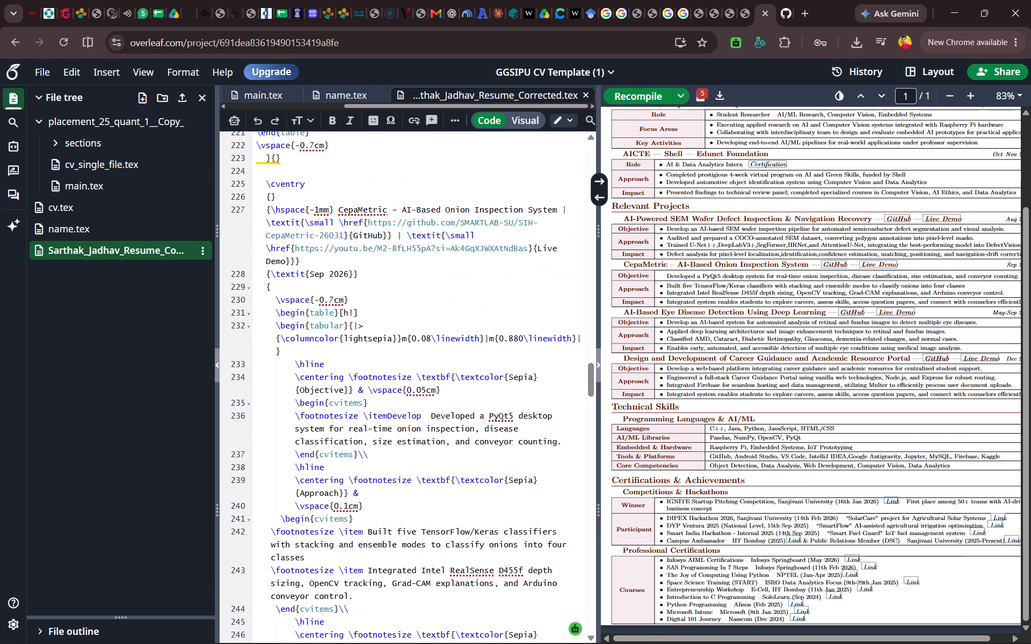
pyautogui.scroll(1, 464, 370)
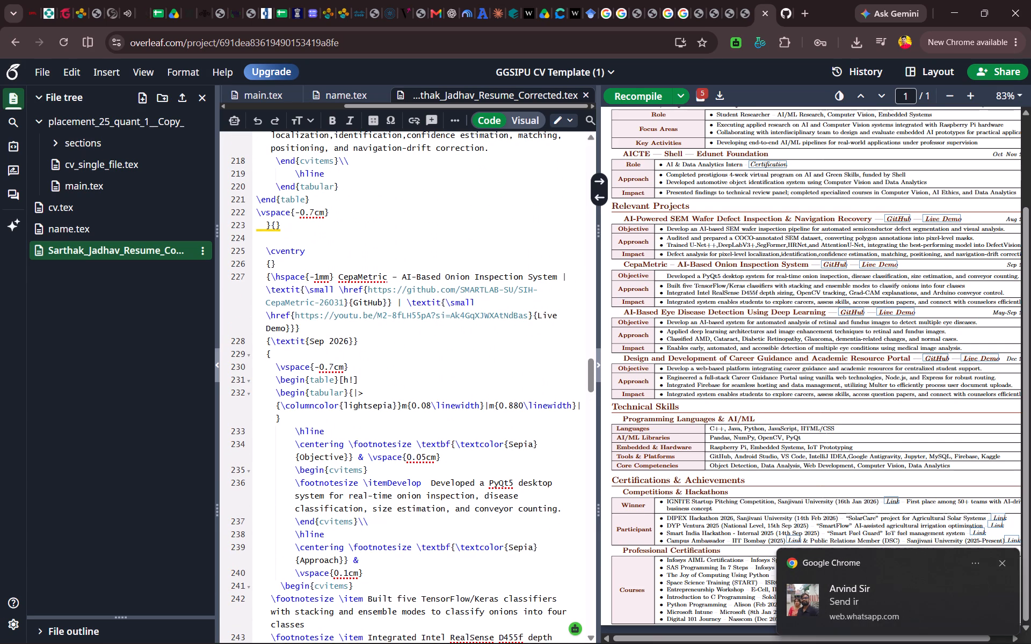
pyautogui.moveTo(367, 289); pyautogui.dragTo(370, 290)
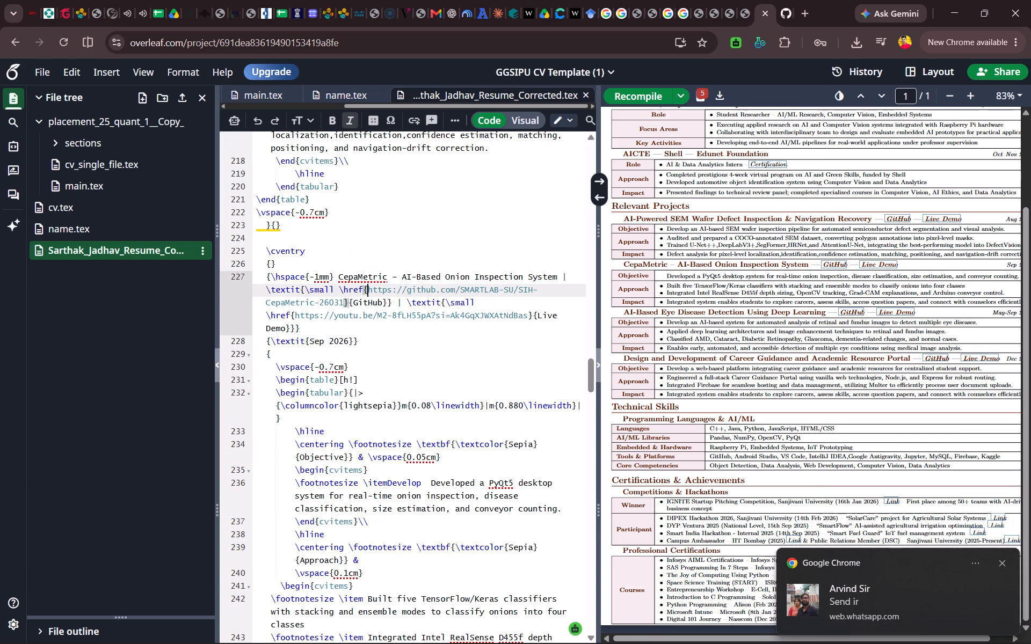
pyautogui.moveTo(370, 290); pyautogui.dragTo(345, 301)
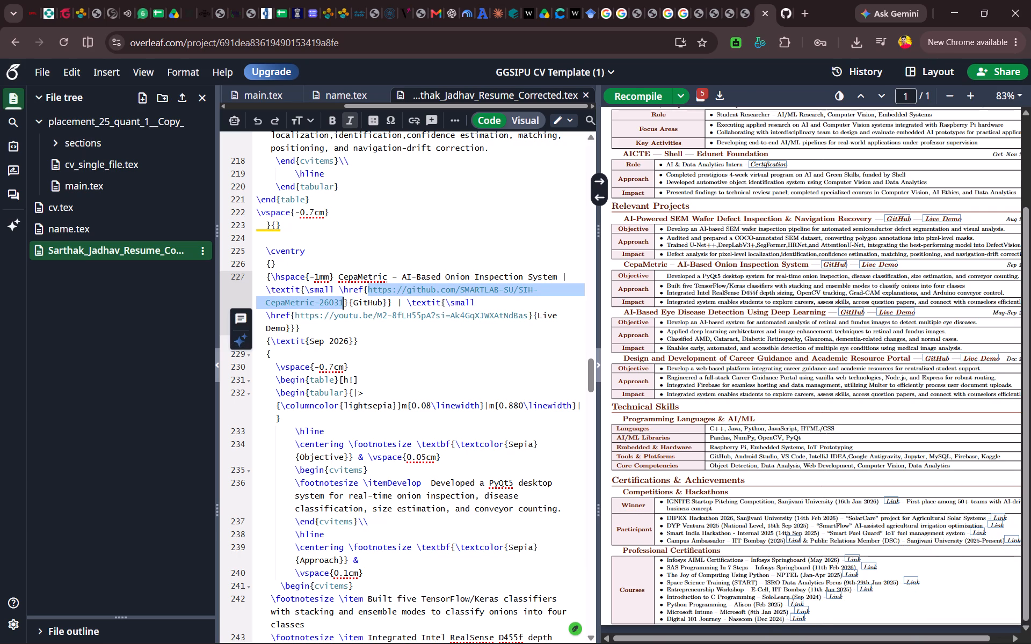
pyautogui.hotkey('ctrl', 'v')
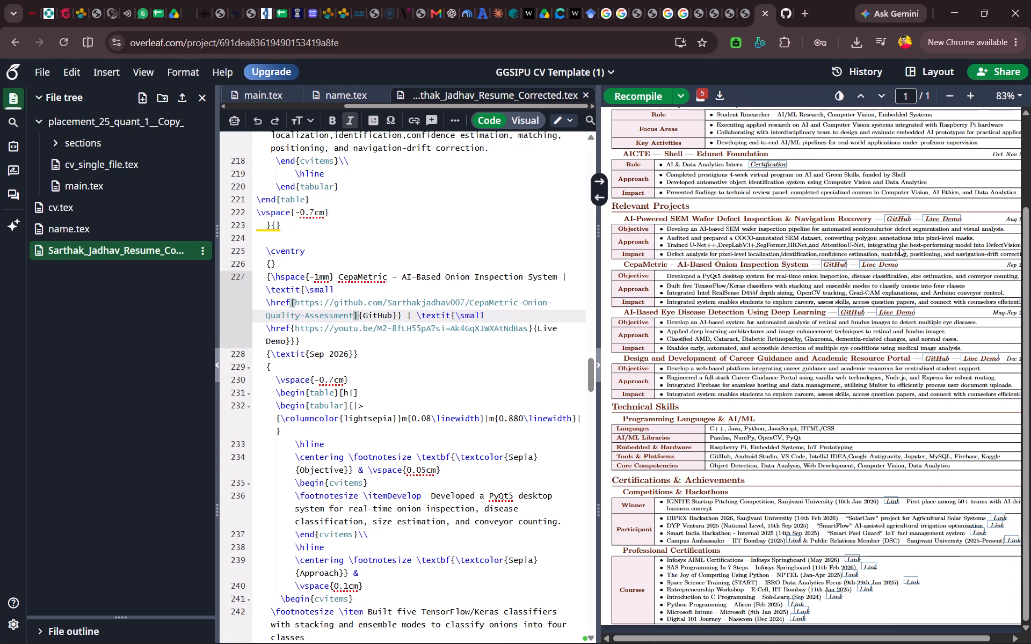
# Check the CepaMetric project's Live Demo link from the resume preview.
pyautogui.click(891, 265)
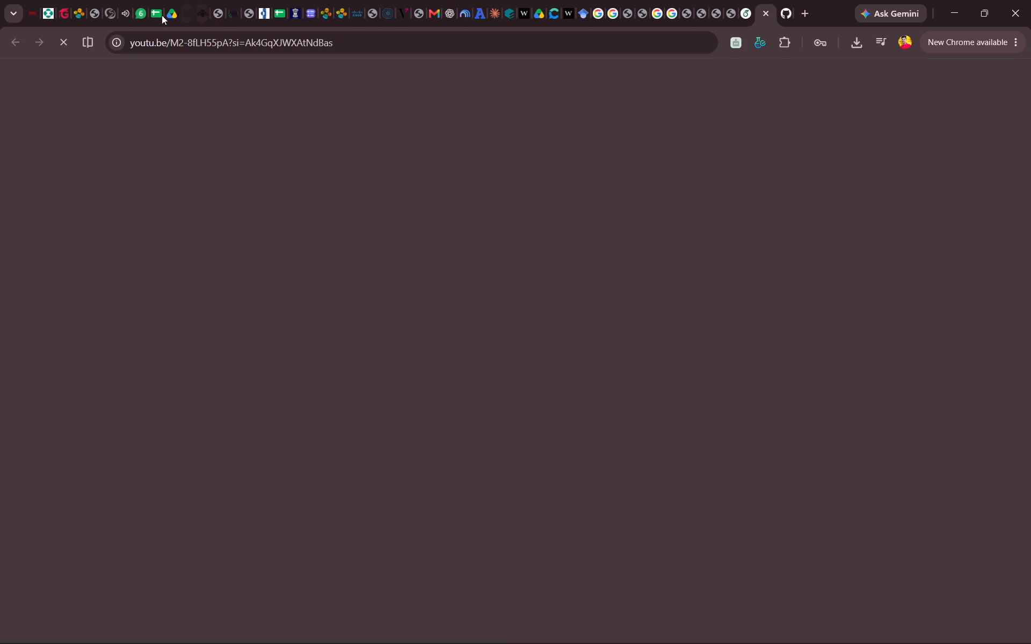